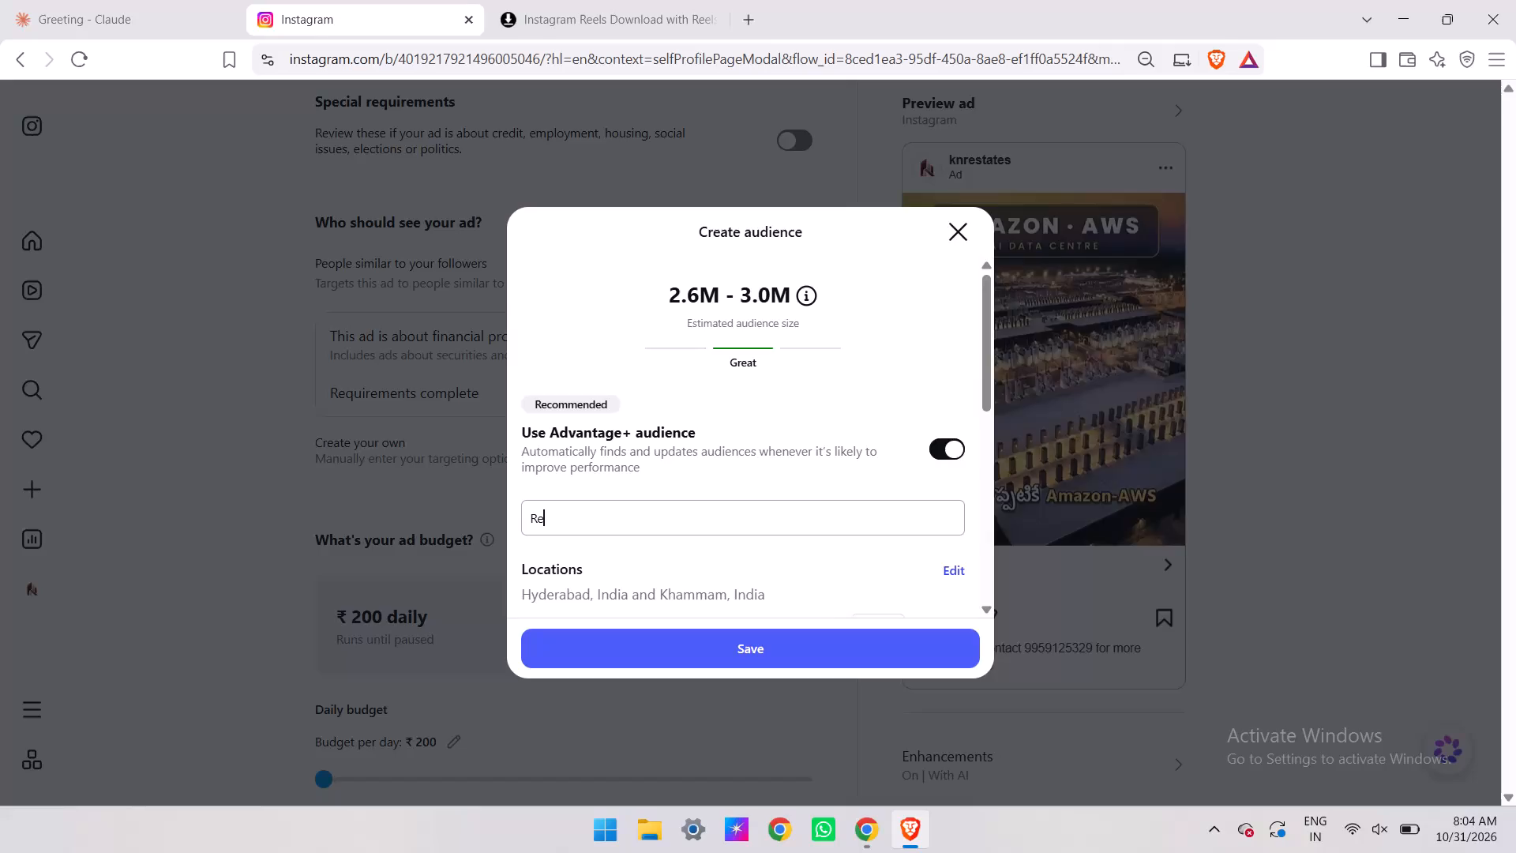
Complete the custom audience name as "Real Estate", check its targeting settings and save the audience.
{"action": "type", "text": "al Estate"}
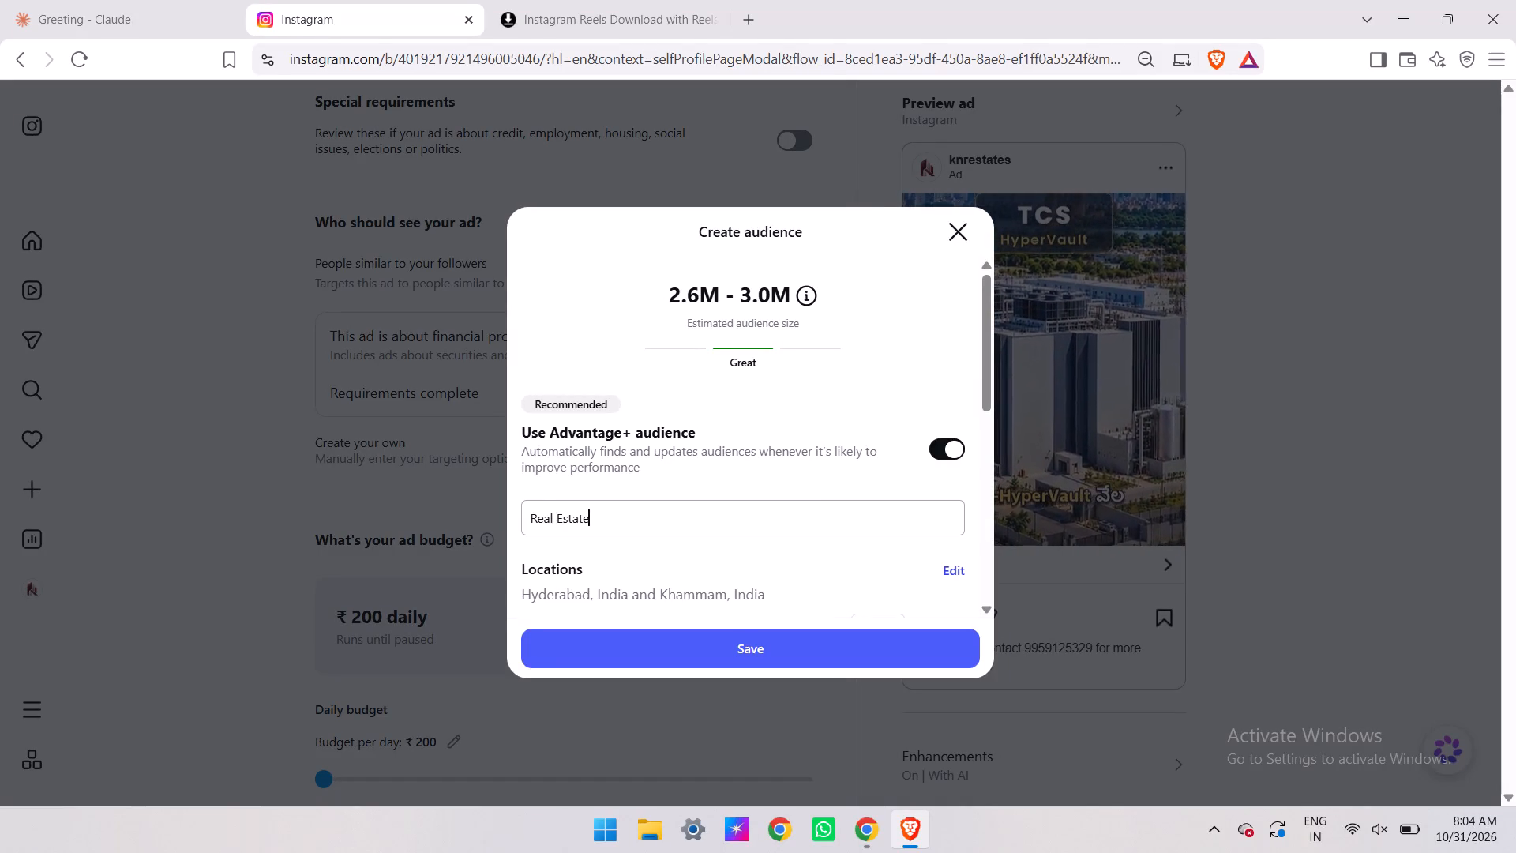
{"action": "scroll", "coordinate": [790, 568], "scroll_direction": "down", "scroll_amount": 1}
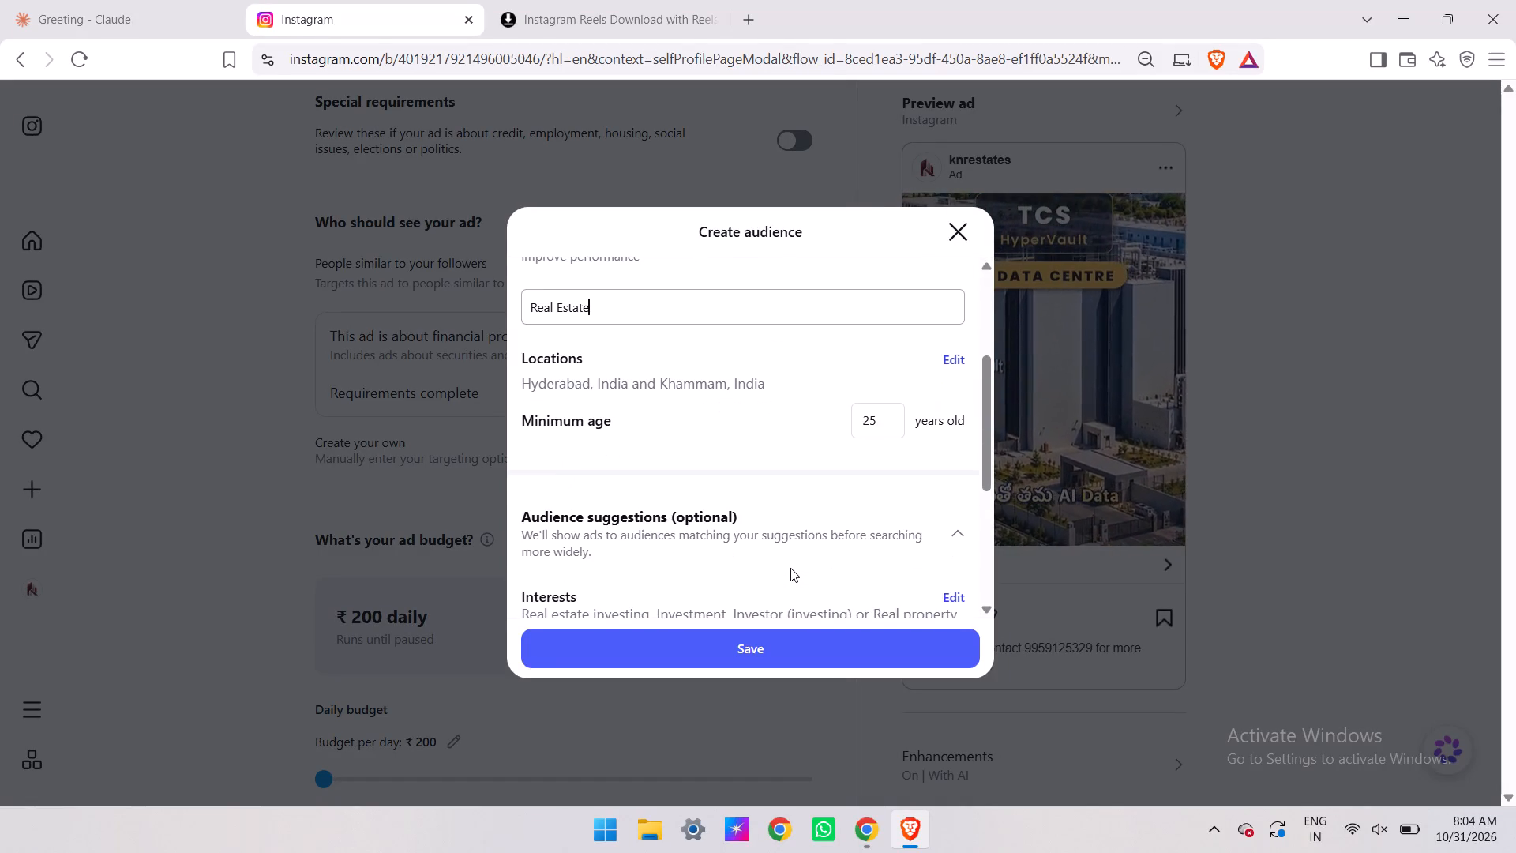
{"action": "scroll", "coordinate": [790, 568], "scroll_direction": "down", "scroll_amount": 2}
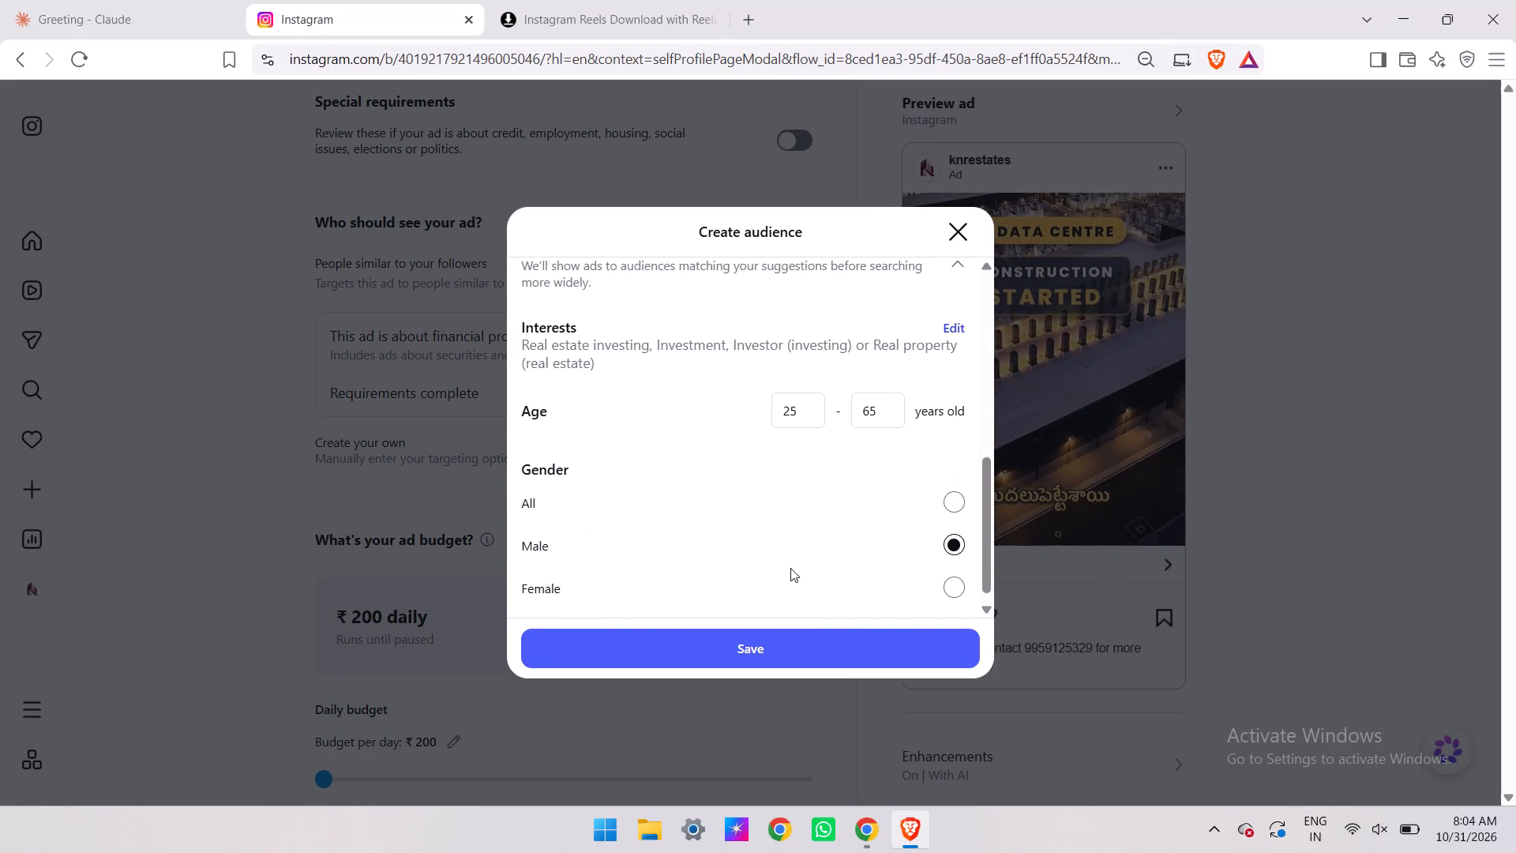
{"action": "scroll", "coordinate": [790, 568], "scroll_direction": "down", "scroll_amount": 2}
{"action": "scroll", "coordinate": [790, 568], "scroll_direction": "up", "scroll_amount": 3}
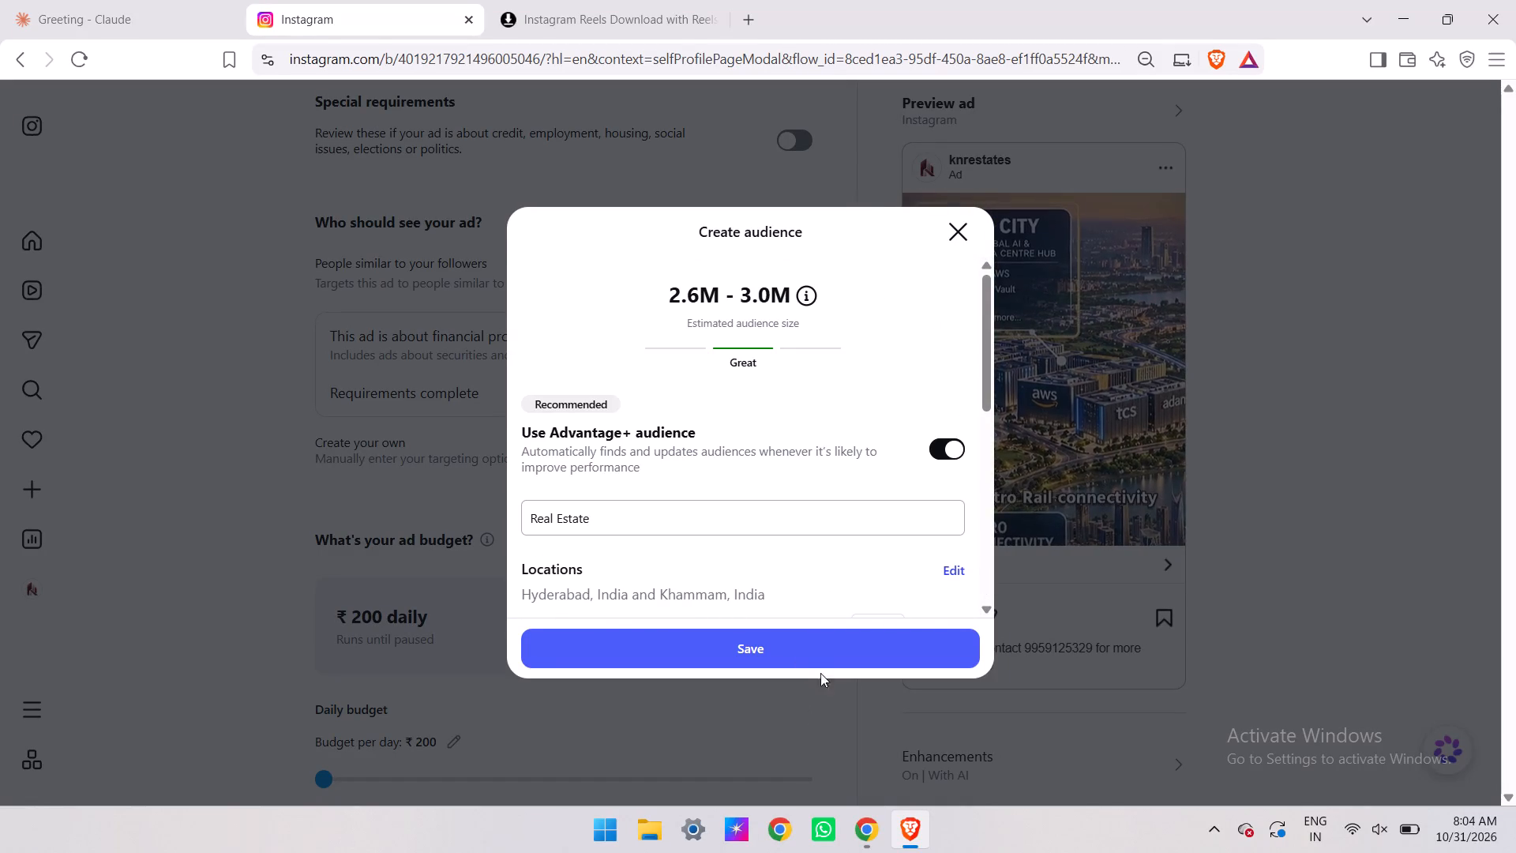
{"action": "left_click", "coordinate": [842, 637]}
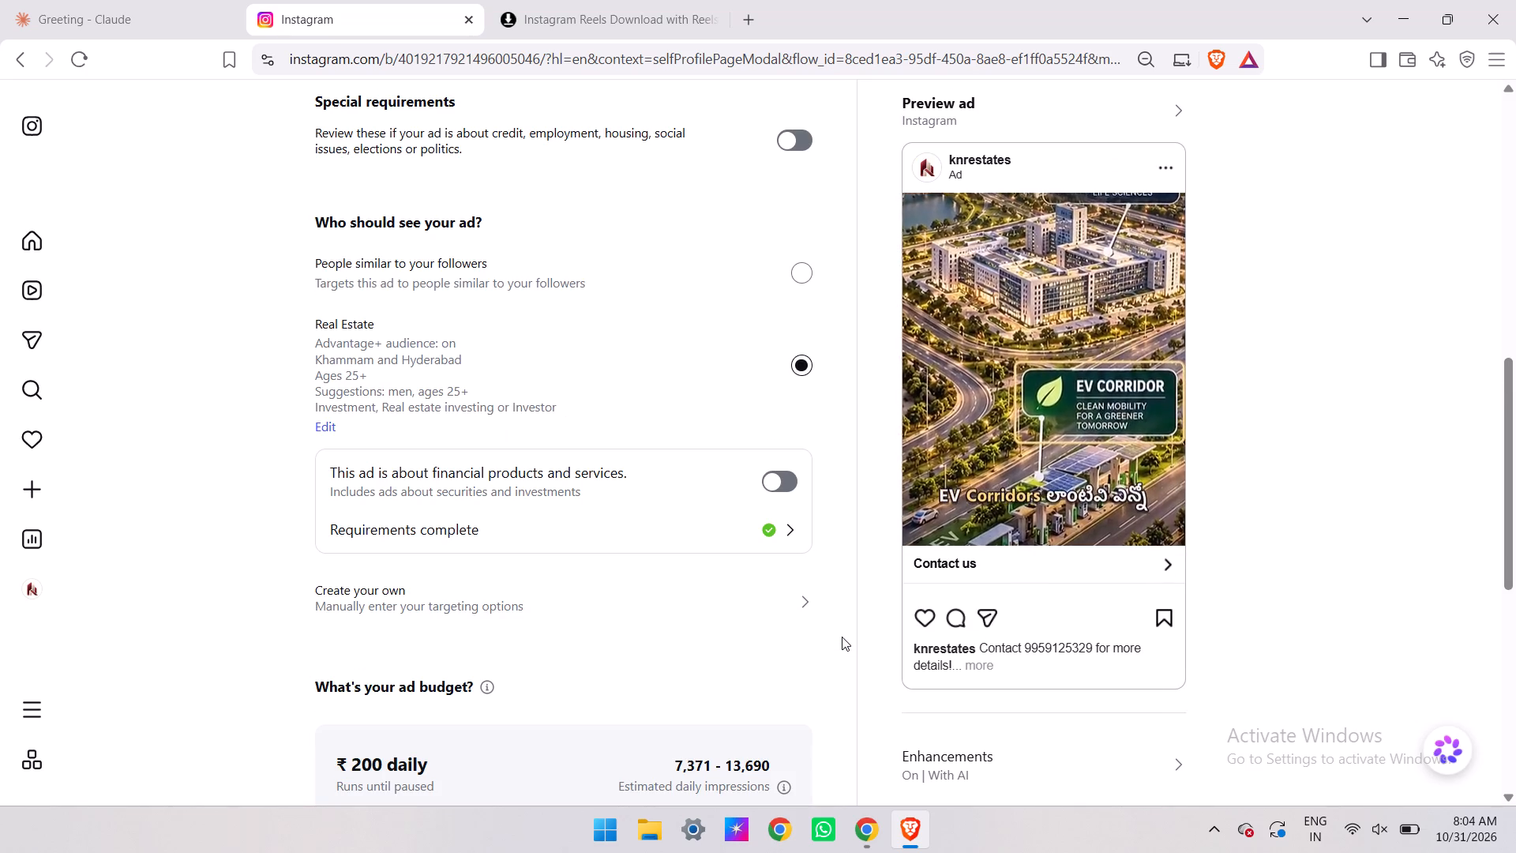
Review the ad's media, goal, audience, budget, duration and payment summary before boosting.
{"action": "scroll", "coordinate": [625, 580], "scroll_direction": "down", "scroll_amount": 3}
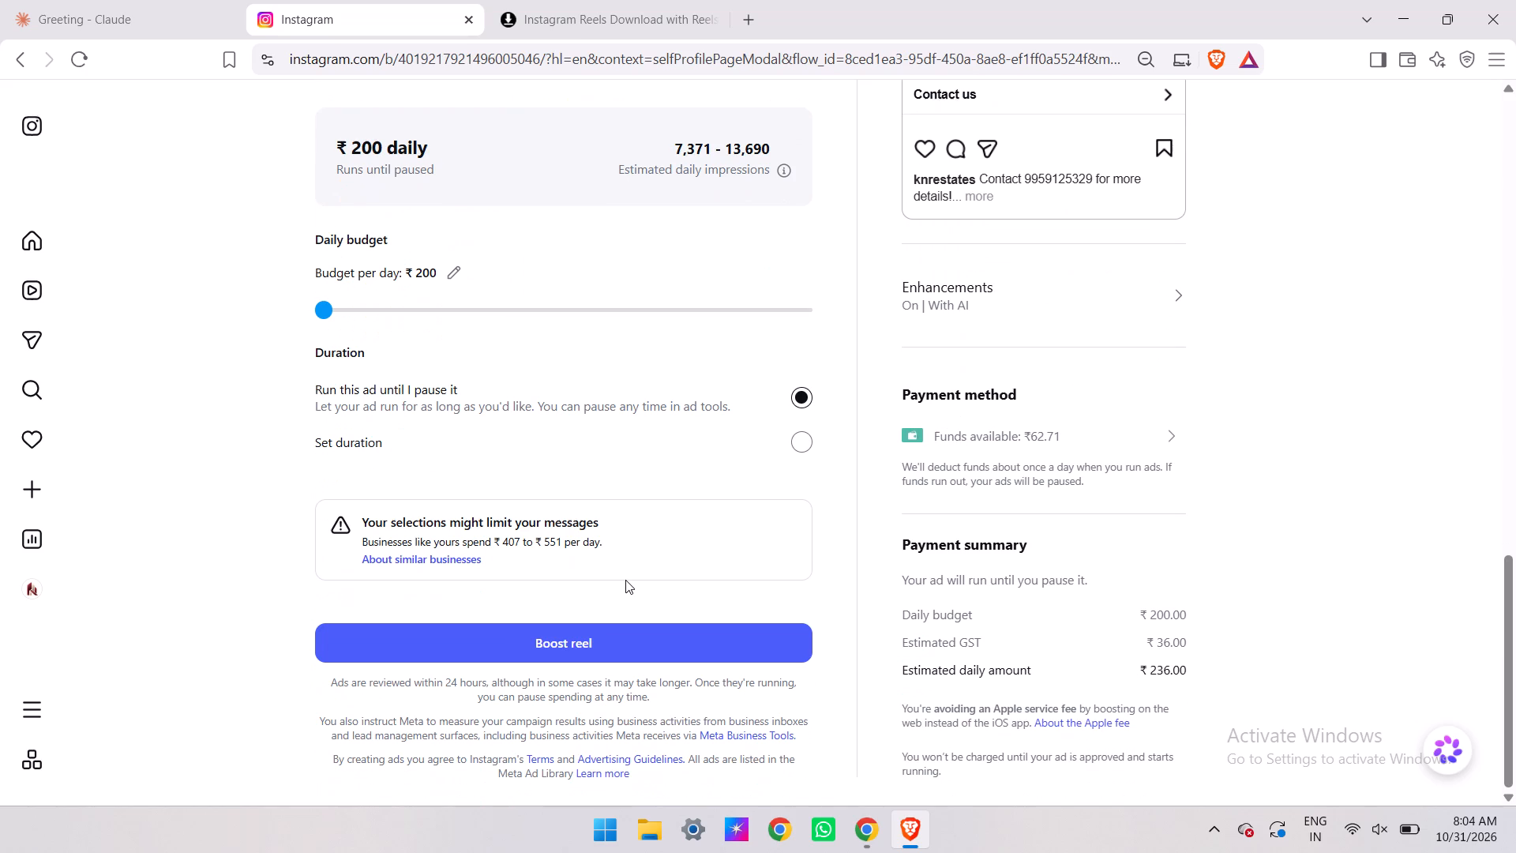
{"action": "scroll", "coordinate": [625, 580], "scroll_direction": "up", "scroll_amount": 5}
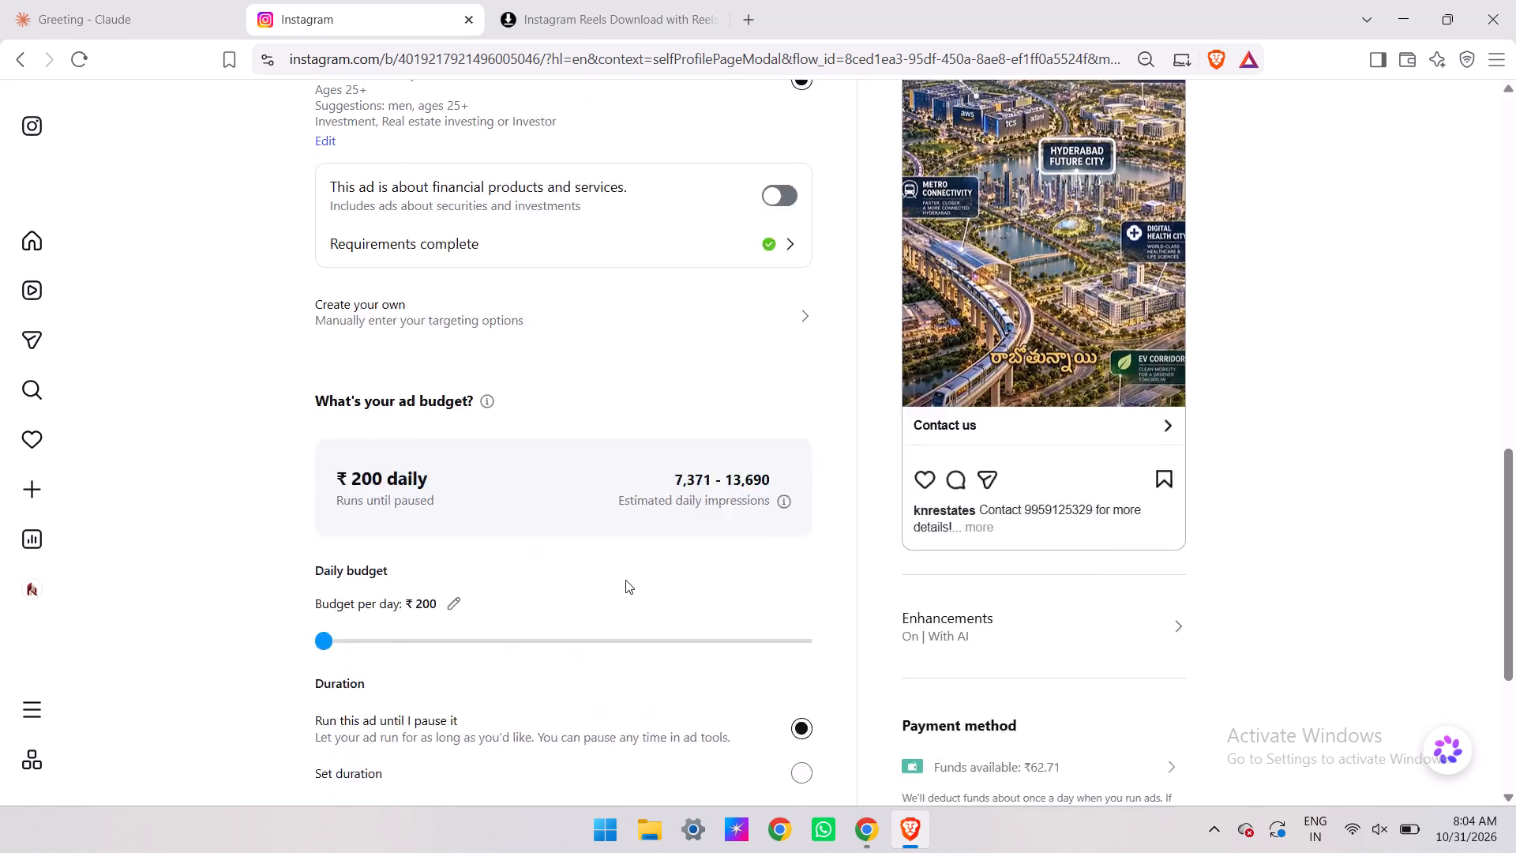
{"action": "scroll", "coordinate": [625, 580], "scroll_direction": "up", "scroll_amount": 2}
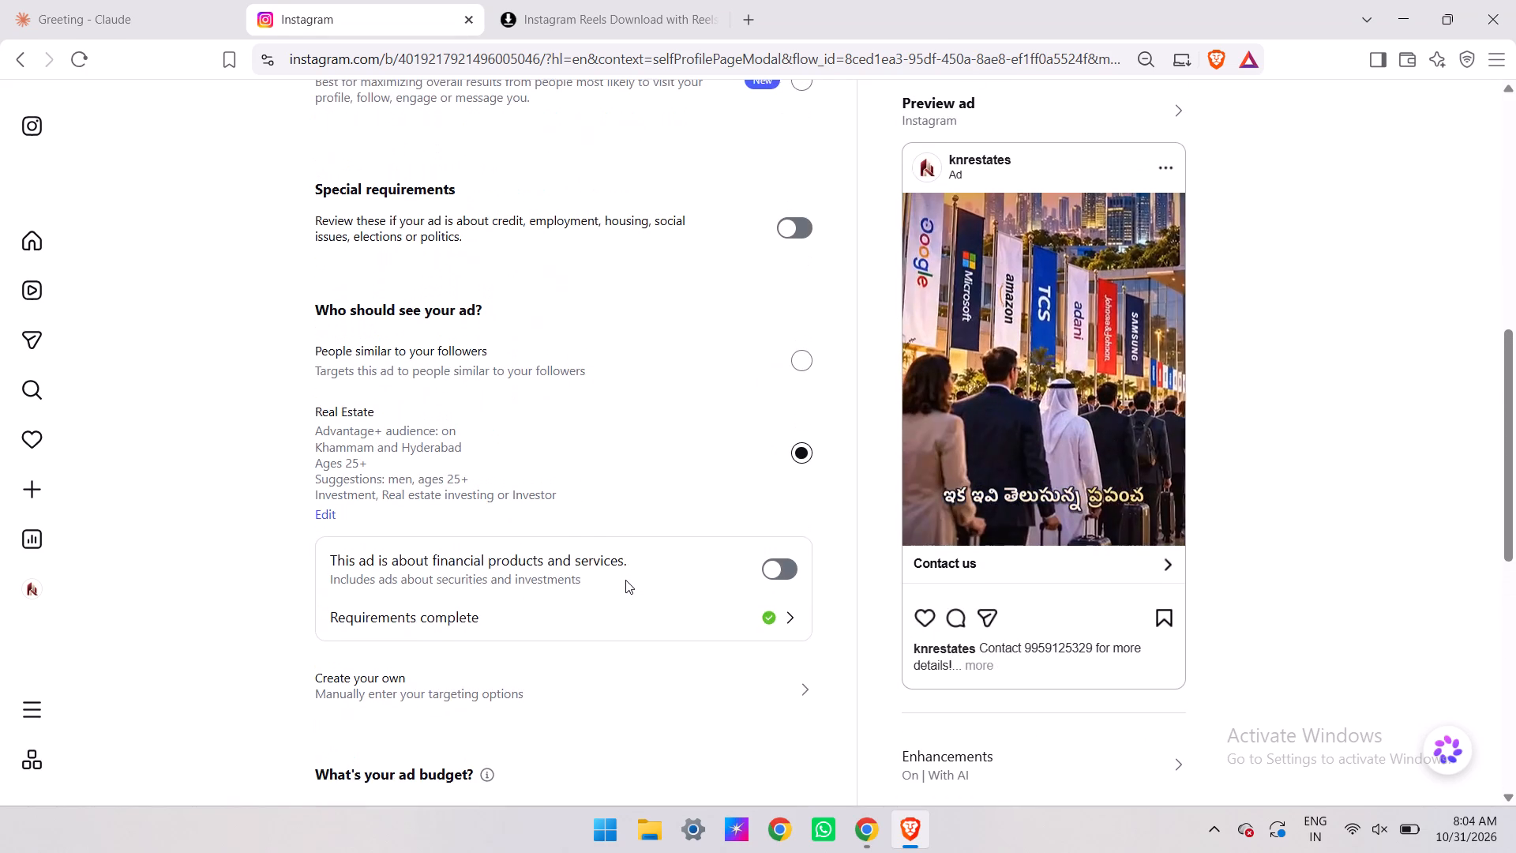
{"action": "scroll", "coordinate": [625, 580], "scroll_direction": "up", "scroll_amount": 2}
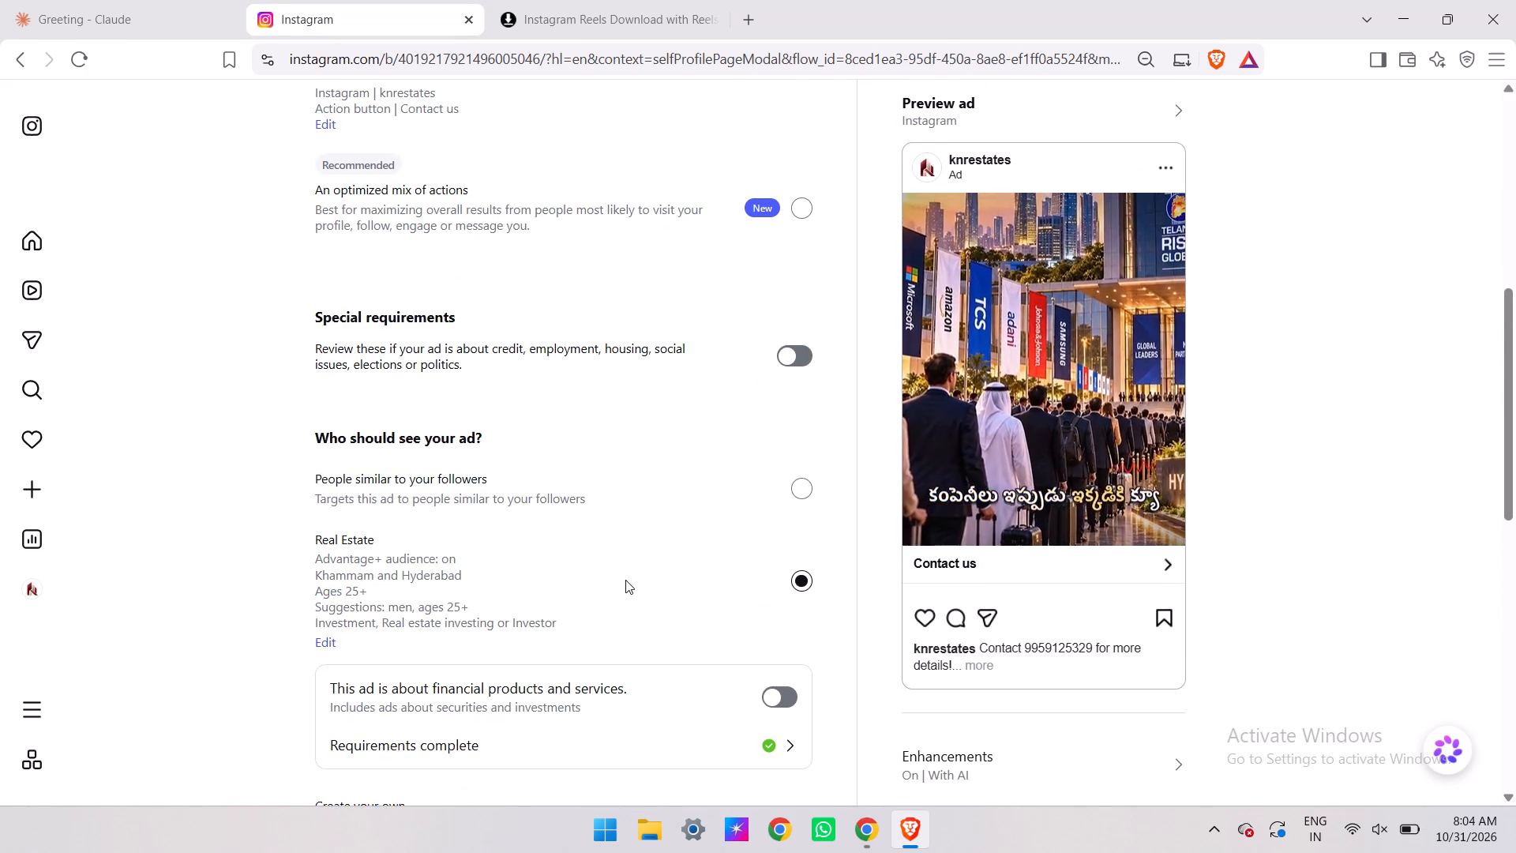
{"action": "scroll", "coordinate": [625, 580], "scroll_direction": "up", "scroll_amount": 2}
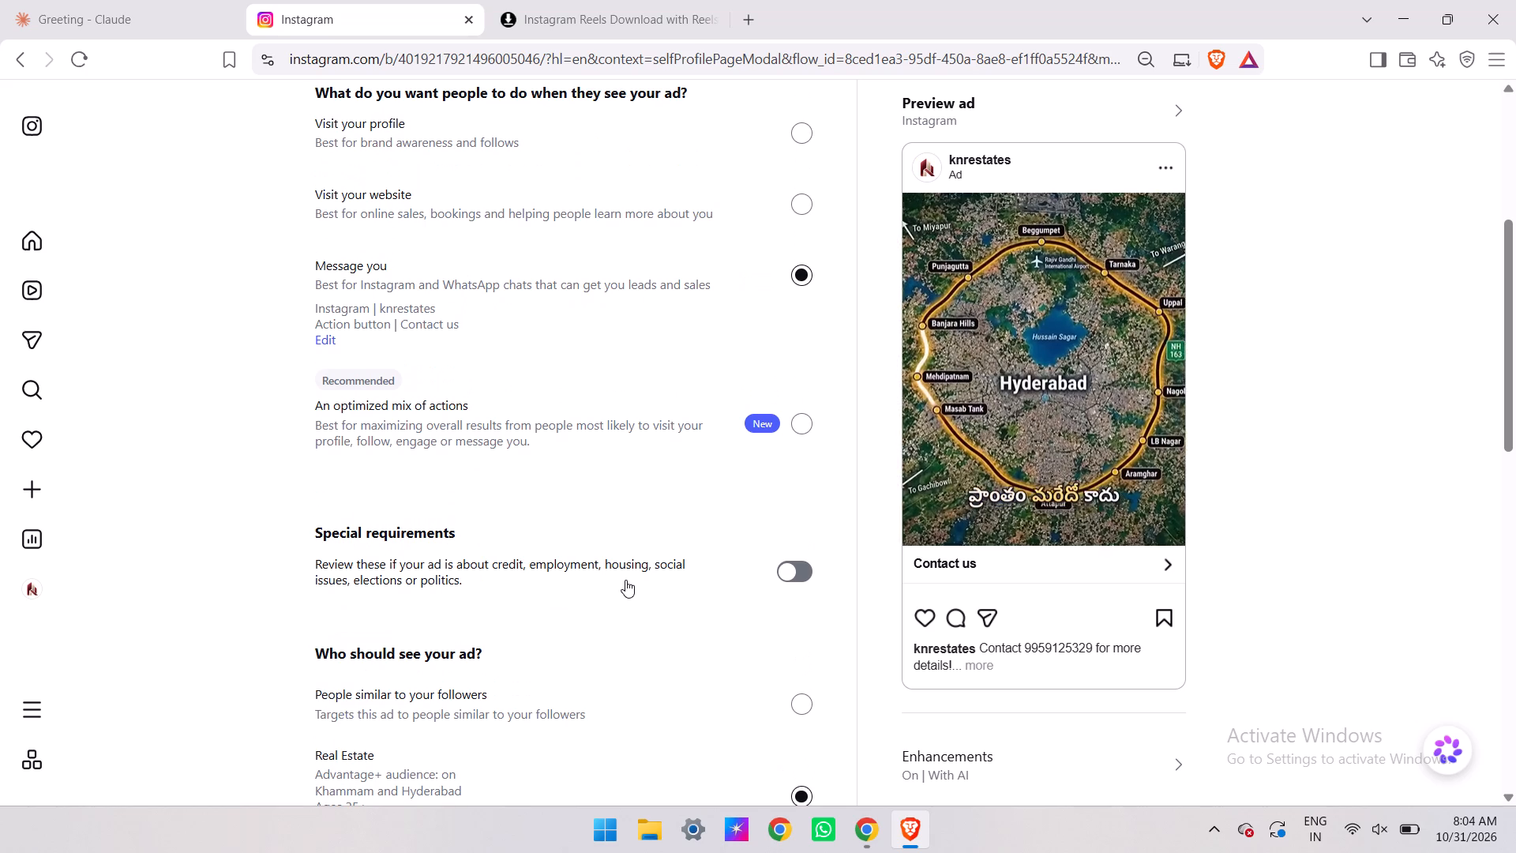
{"action": "scroll", "coordinate": [625, 580], "scroll_direction": "up", "scroll_amount": 4}
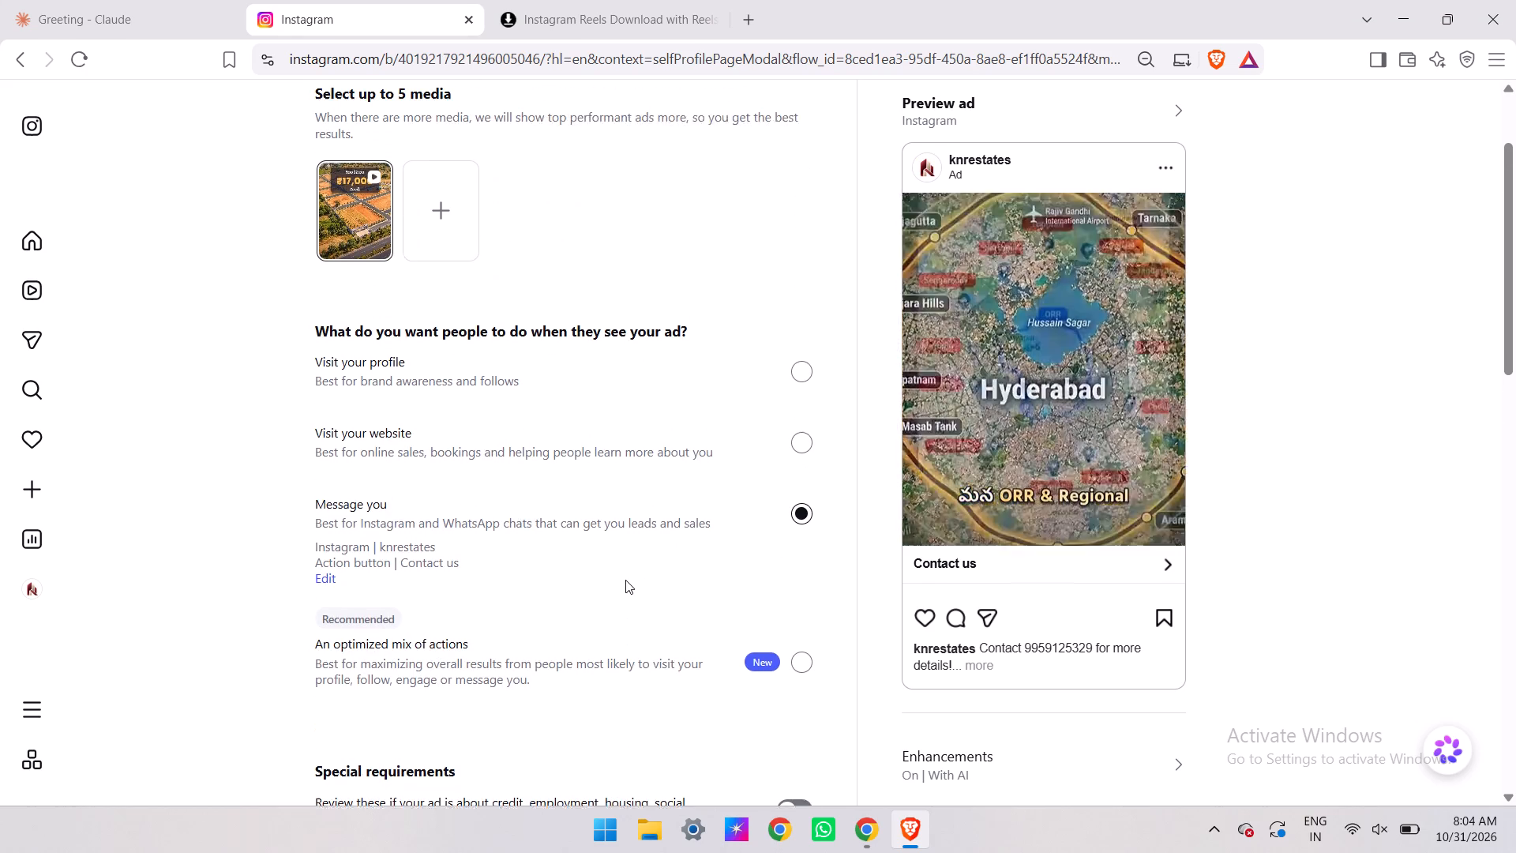
{"action": "scroll", "coordinate": [625, 580], "scroll_direction": "up", "scroll_amount": 3}
{"action": "scroll", "coordinate": [625, 580], "scroll_direction": "down", "scroll_amount": 6}
{"action": "scroll", "coordinate": [625, 580], "scroll_direction": "up", "scroll_amount": 2}
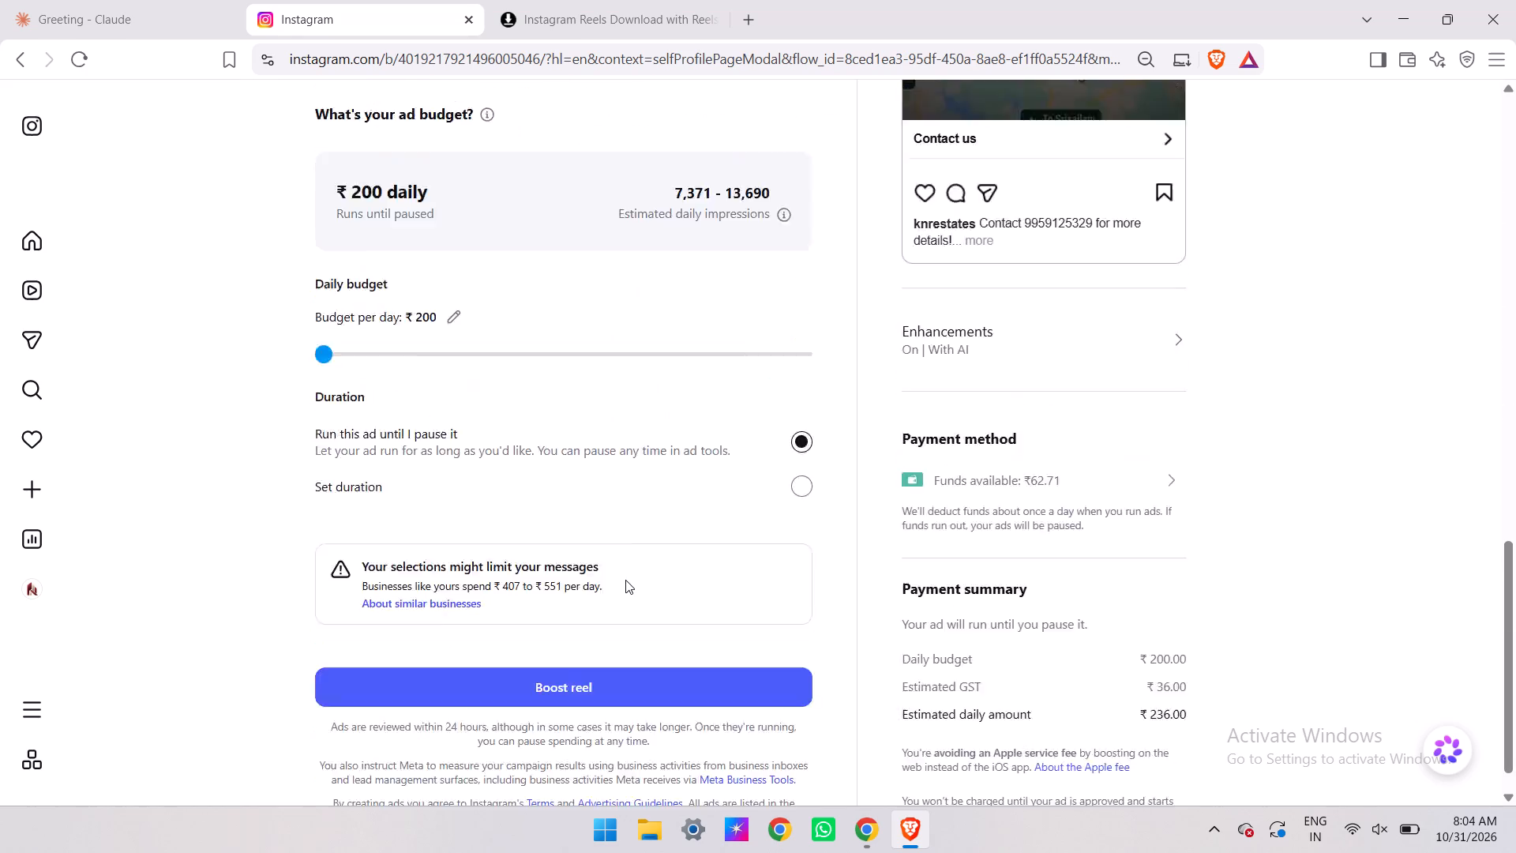
{"action": "scroll", "coordinate": [625, 580], "scroll_direction": "up", "scroll_amount": 5}
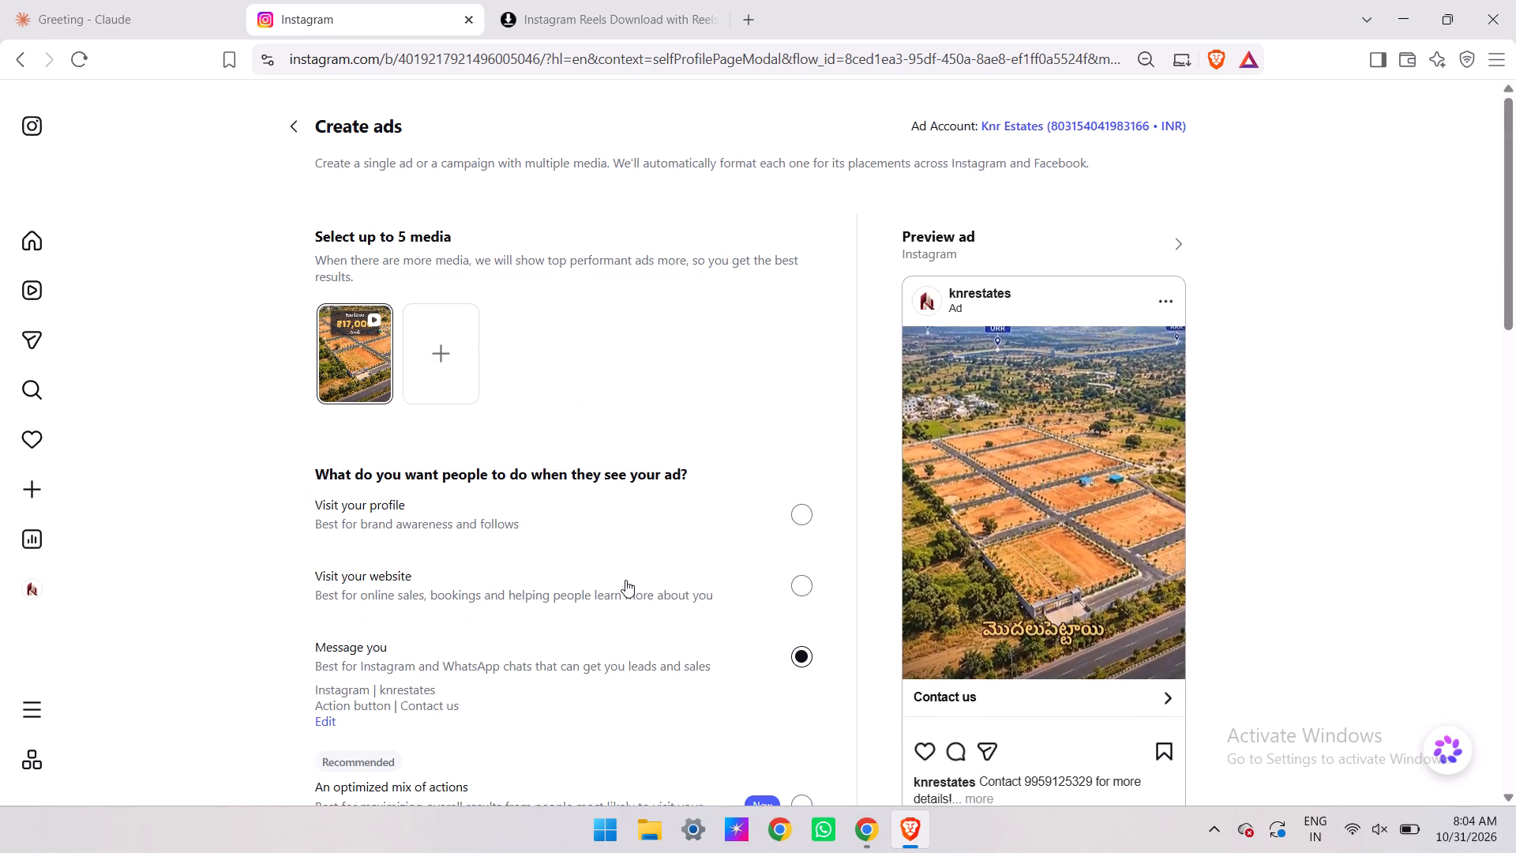
{"action": "scroll", "coordinate": [625, 580], "scroll_direction": "down", "scroll_amount": 8}
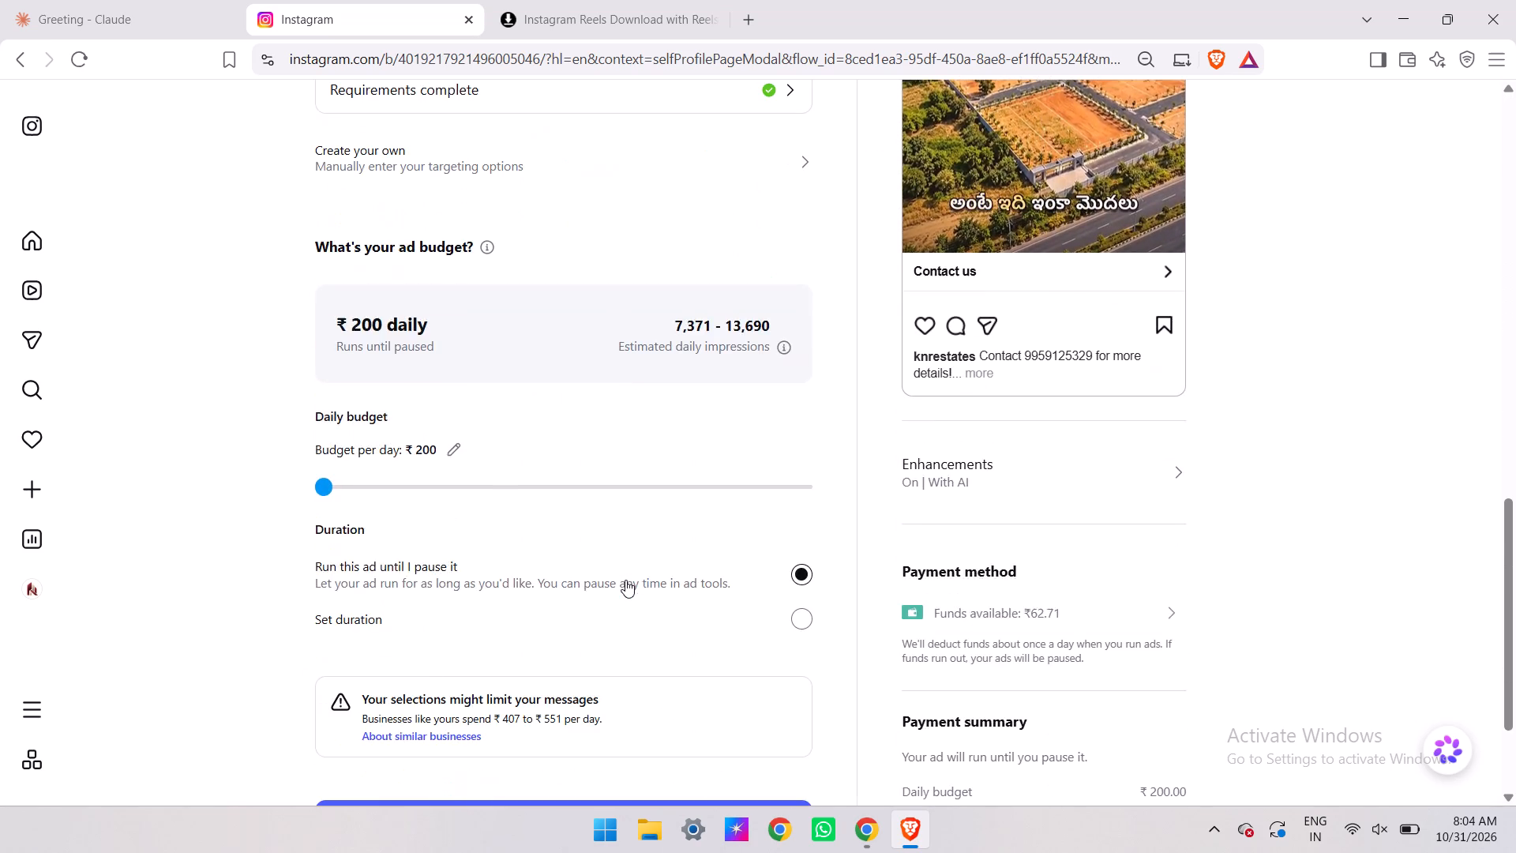
Boost the reel, accept the non-discrimination policy and proceed to adding funds.
{"action": "left_click", "coordinate": [628, 629]}
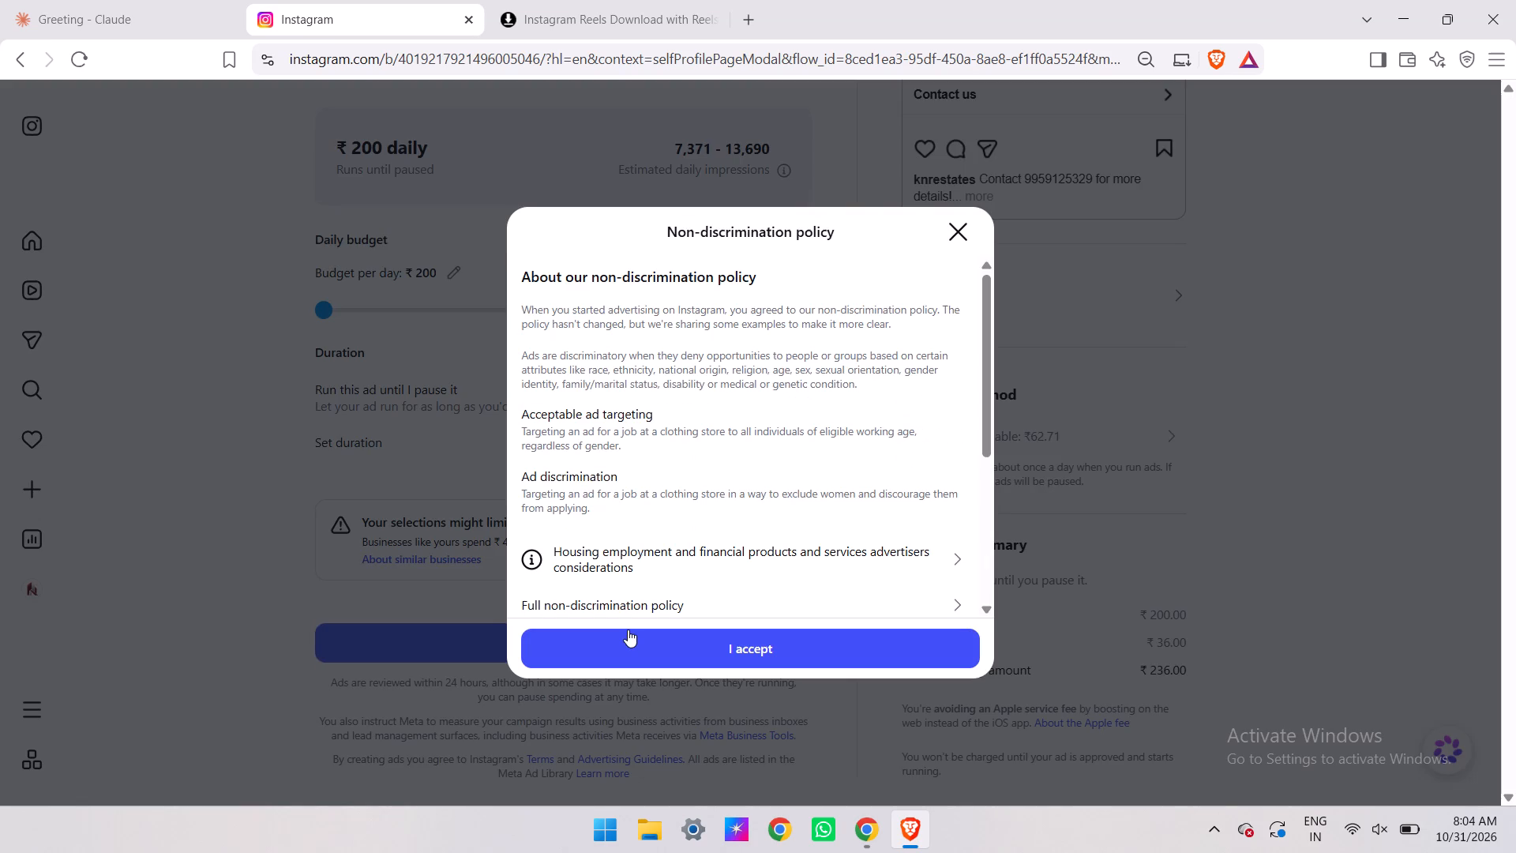
{"action": "scroll", "coordinate": [827, 434], "scroll_direction": "down", "scroll_amount": 2}
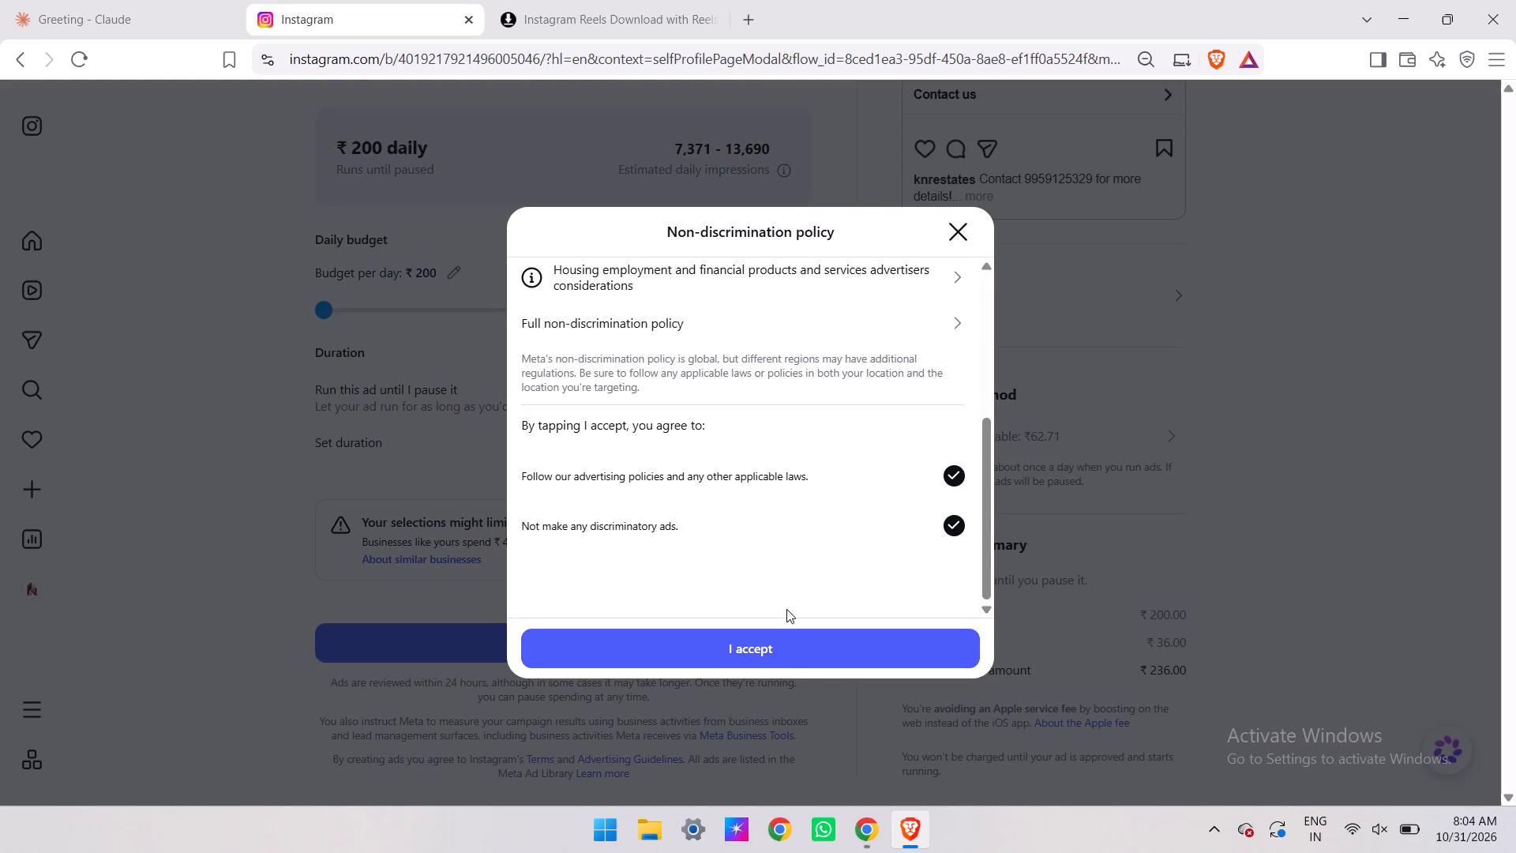
{"action": "left_click", "coordinate": [789, 659]}
{"action": "left_click", "coordinate": [719, 632]}
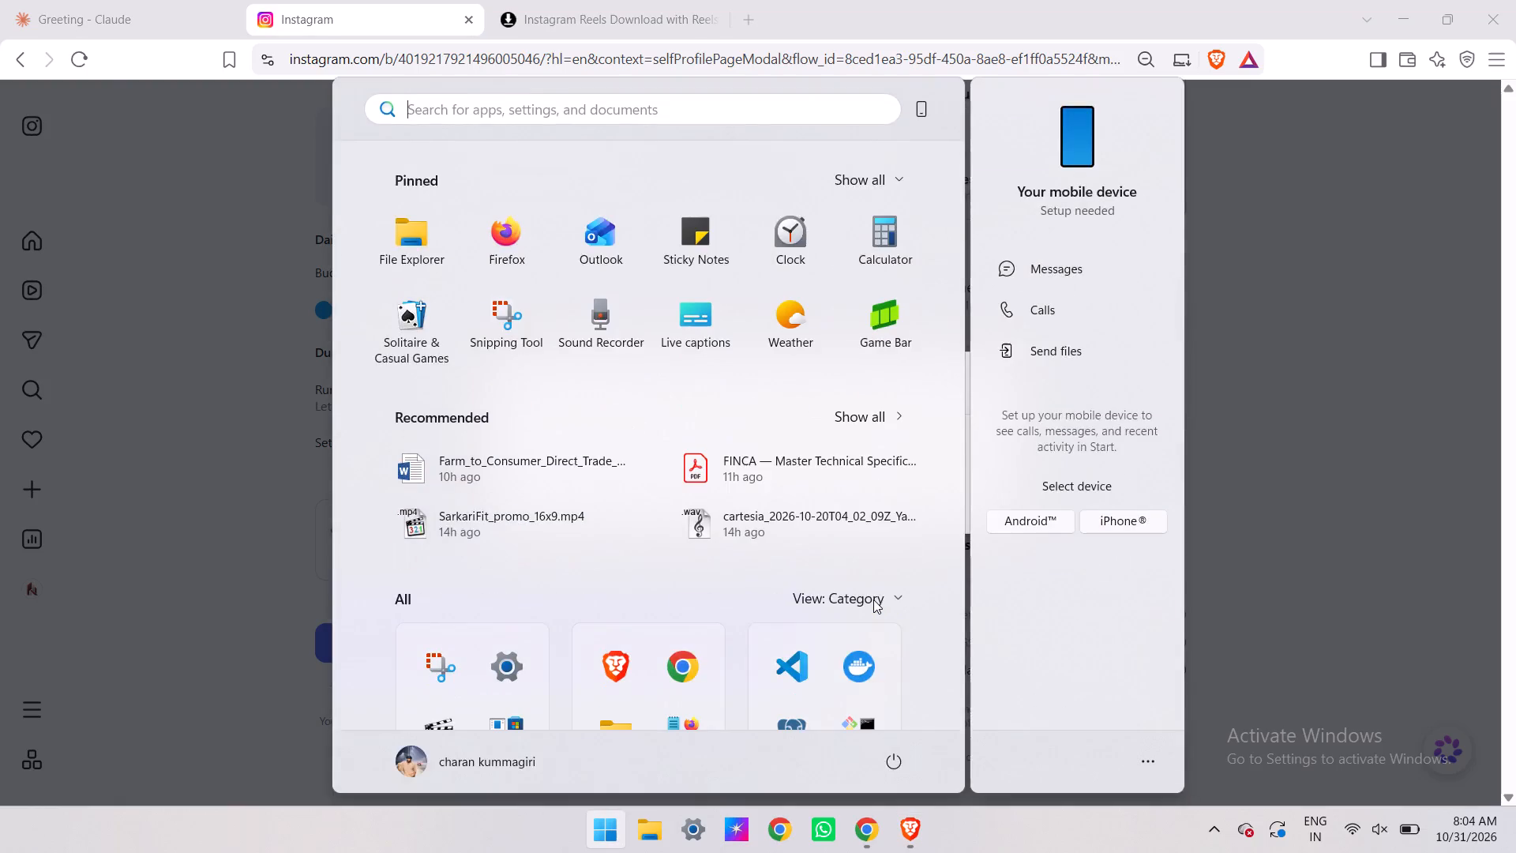
Launch Firefox.
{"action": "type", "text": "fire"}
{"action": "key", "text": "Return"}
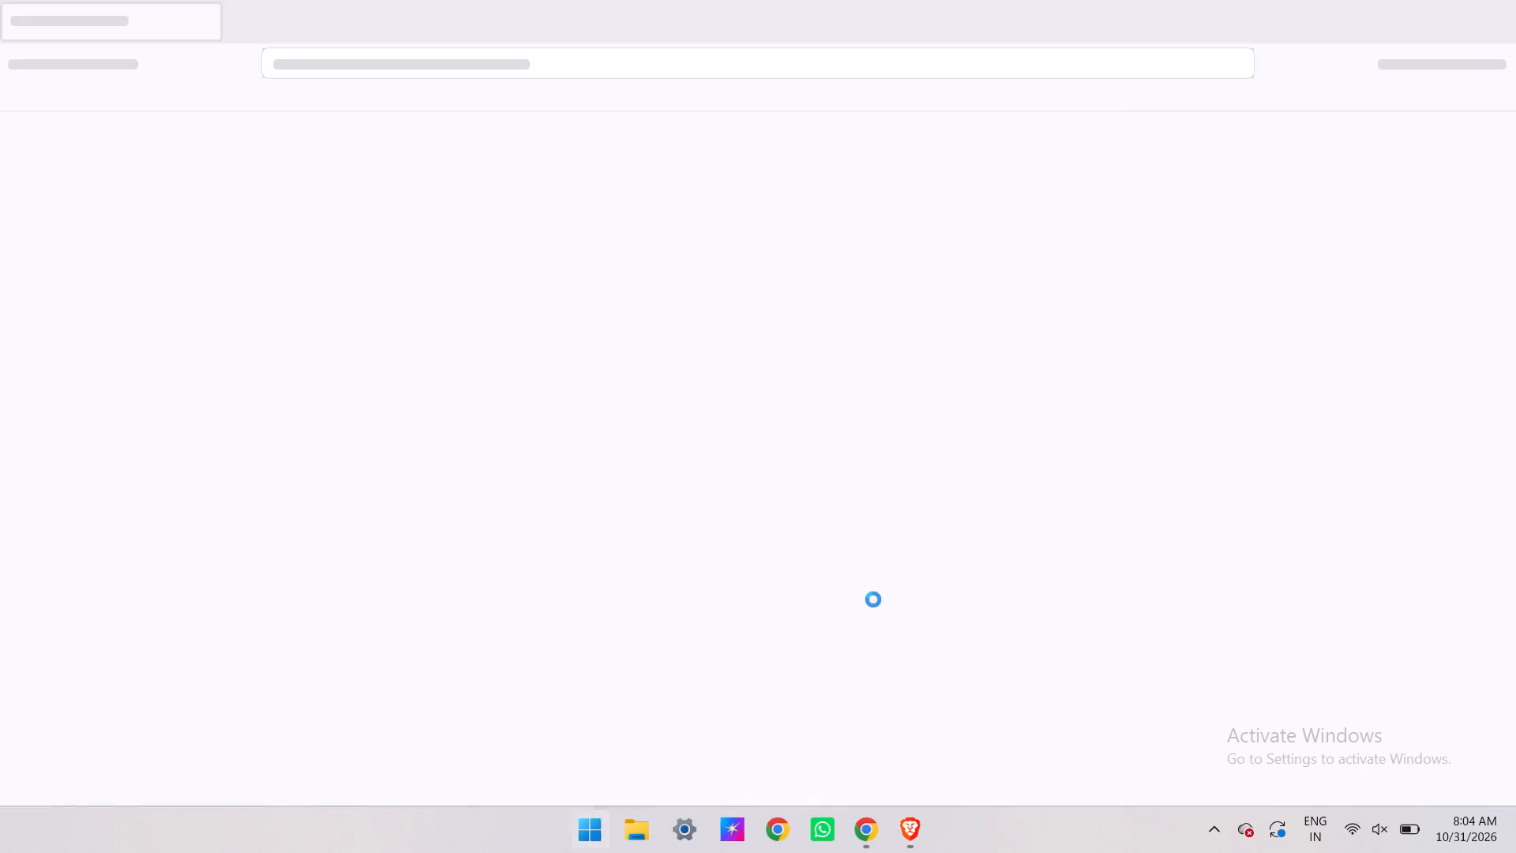
Switch back to Brave and dismiss the Add funds dialog without making a payment.
{"action": "left_click", "coordinate": [881, 852]}
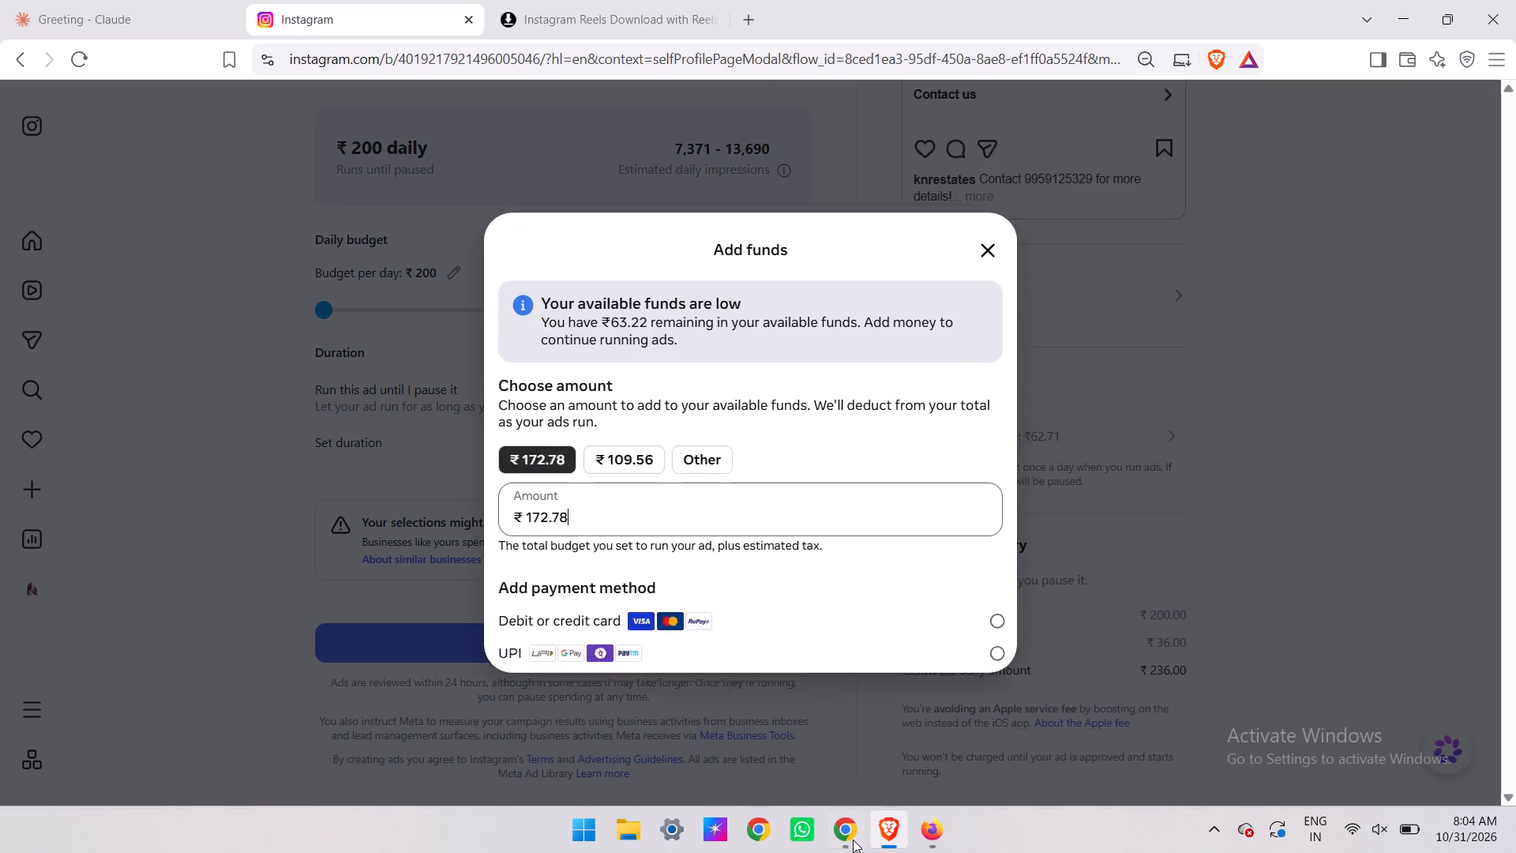
{"action": "left_click_drag", "start_coordinate": [616, 457], "coordinate": [465, 447]}
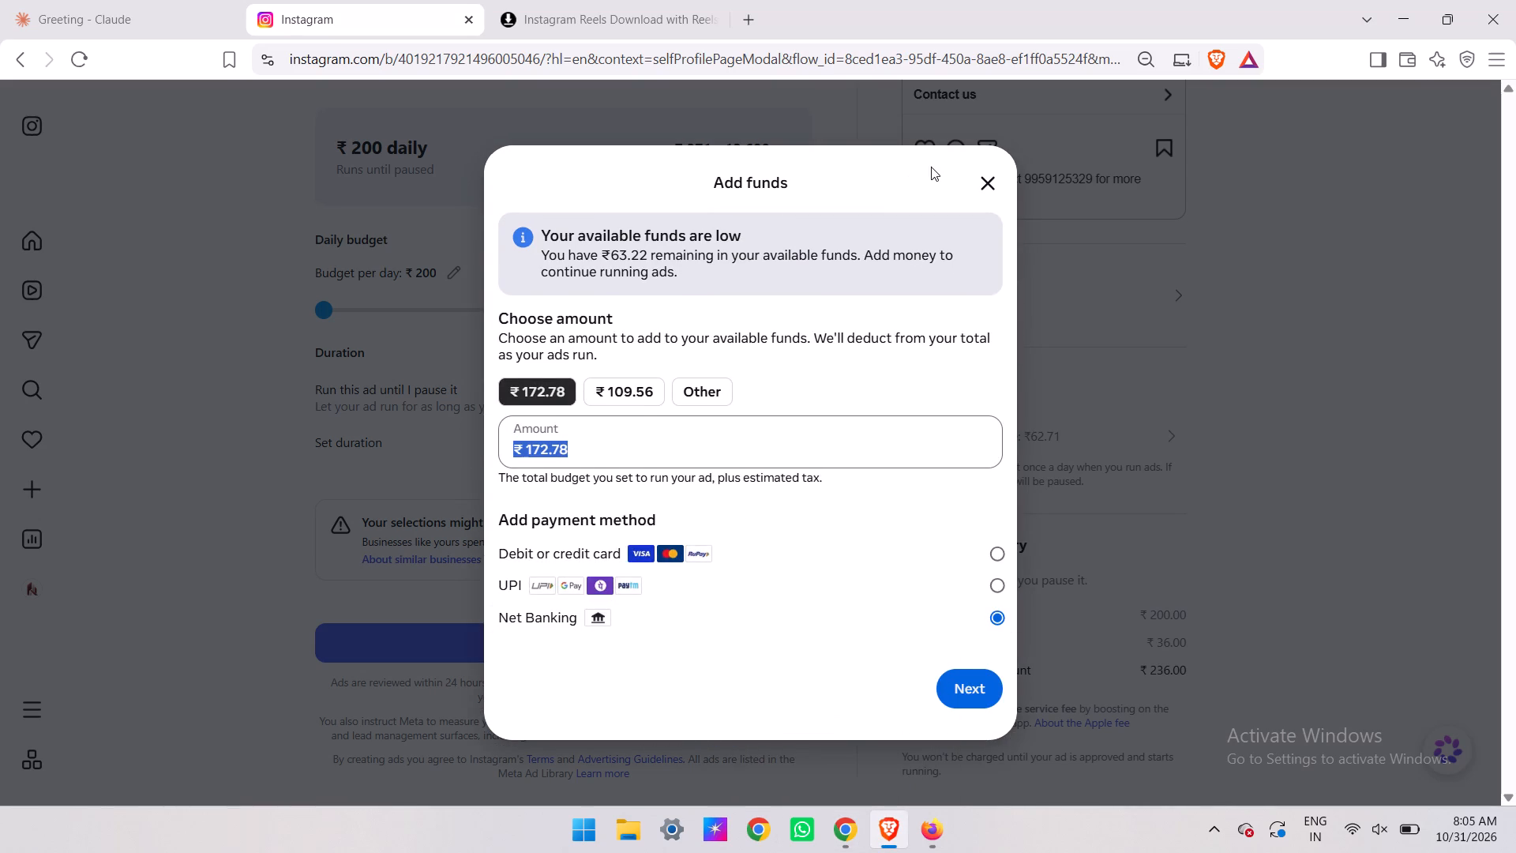
{"action": "left_click", "coordinate": [997, 181]}
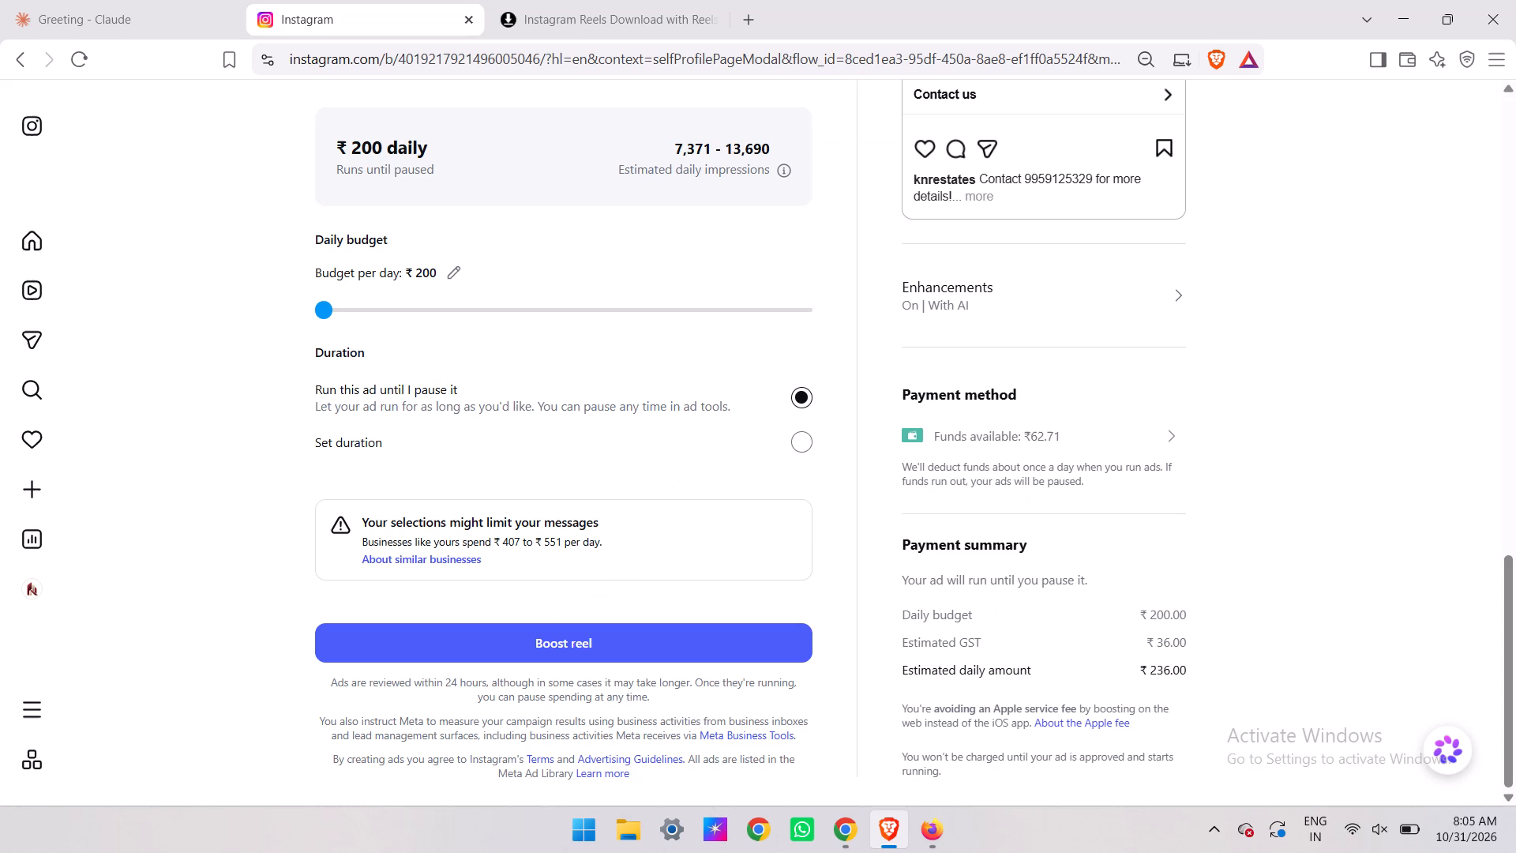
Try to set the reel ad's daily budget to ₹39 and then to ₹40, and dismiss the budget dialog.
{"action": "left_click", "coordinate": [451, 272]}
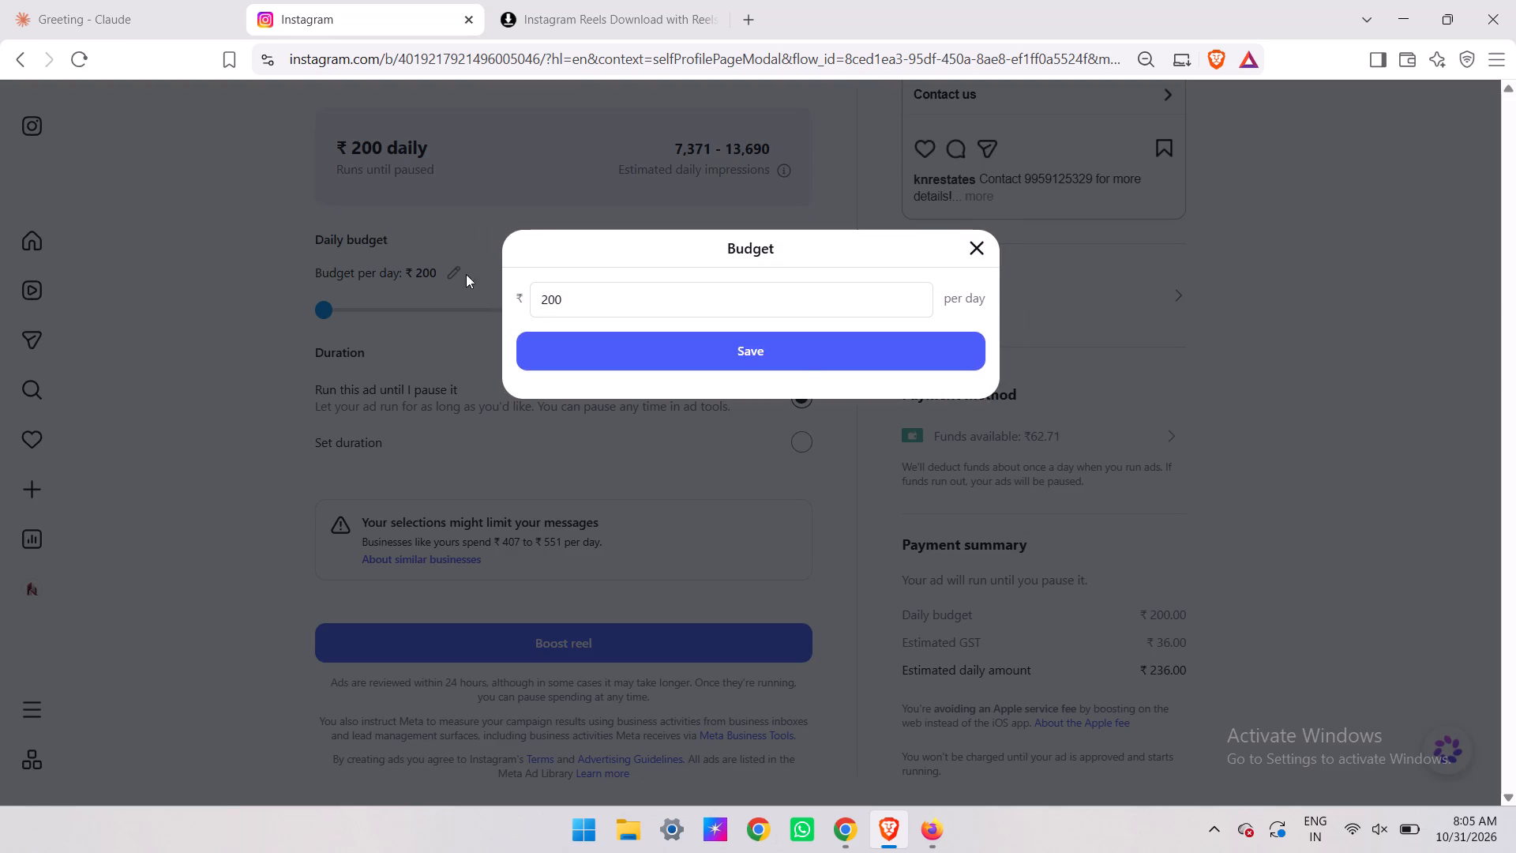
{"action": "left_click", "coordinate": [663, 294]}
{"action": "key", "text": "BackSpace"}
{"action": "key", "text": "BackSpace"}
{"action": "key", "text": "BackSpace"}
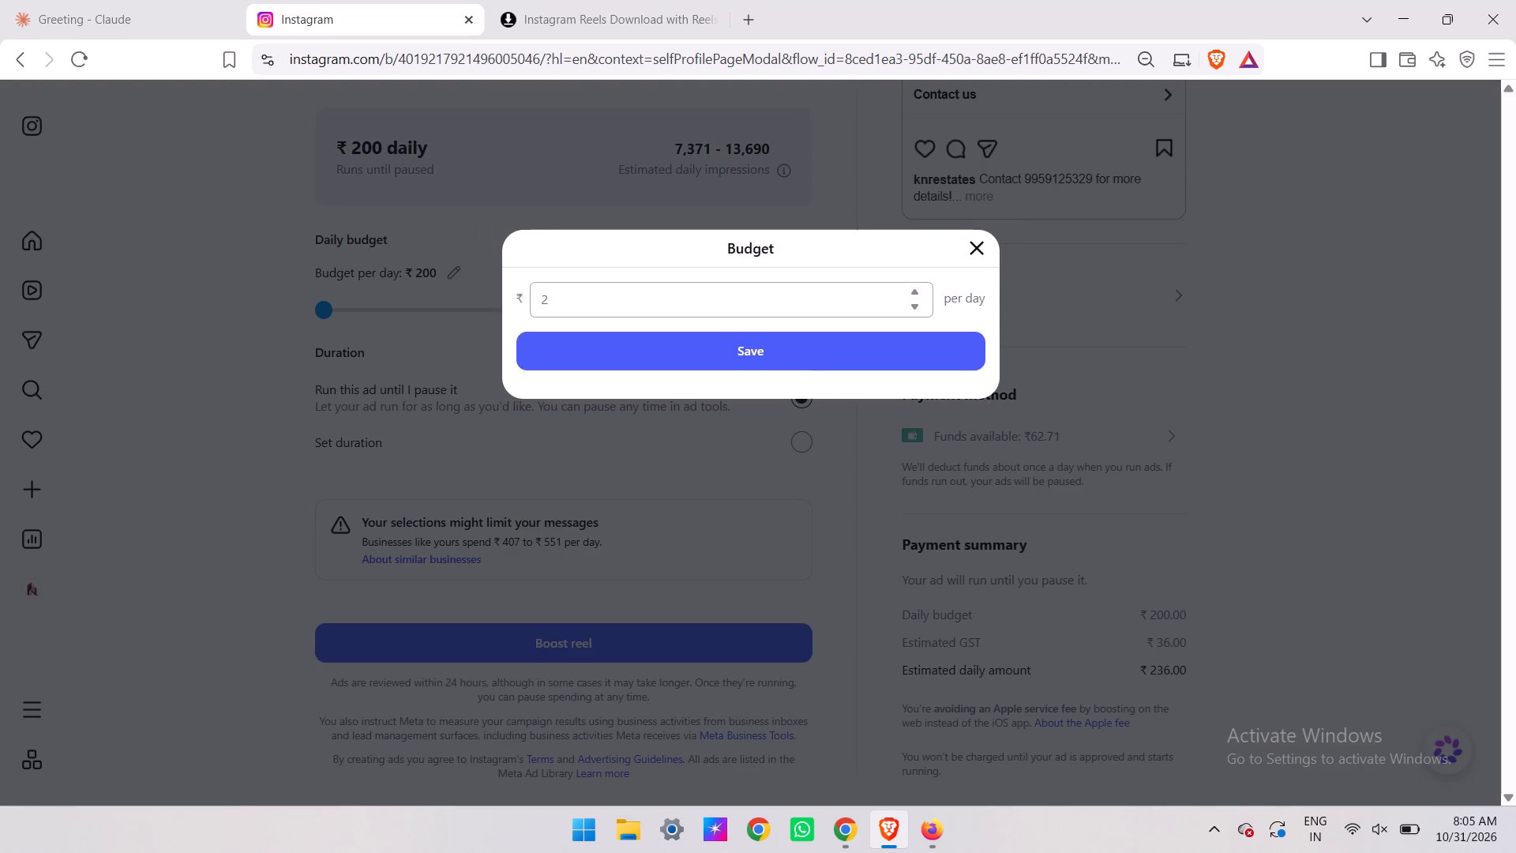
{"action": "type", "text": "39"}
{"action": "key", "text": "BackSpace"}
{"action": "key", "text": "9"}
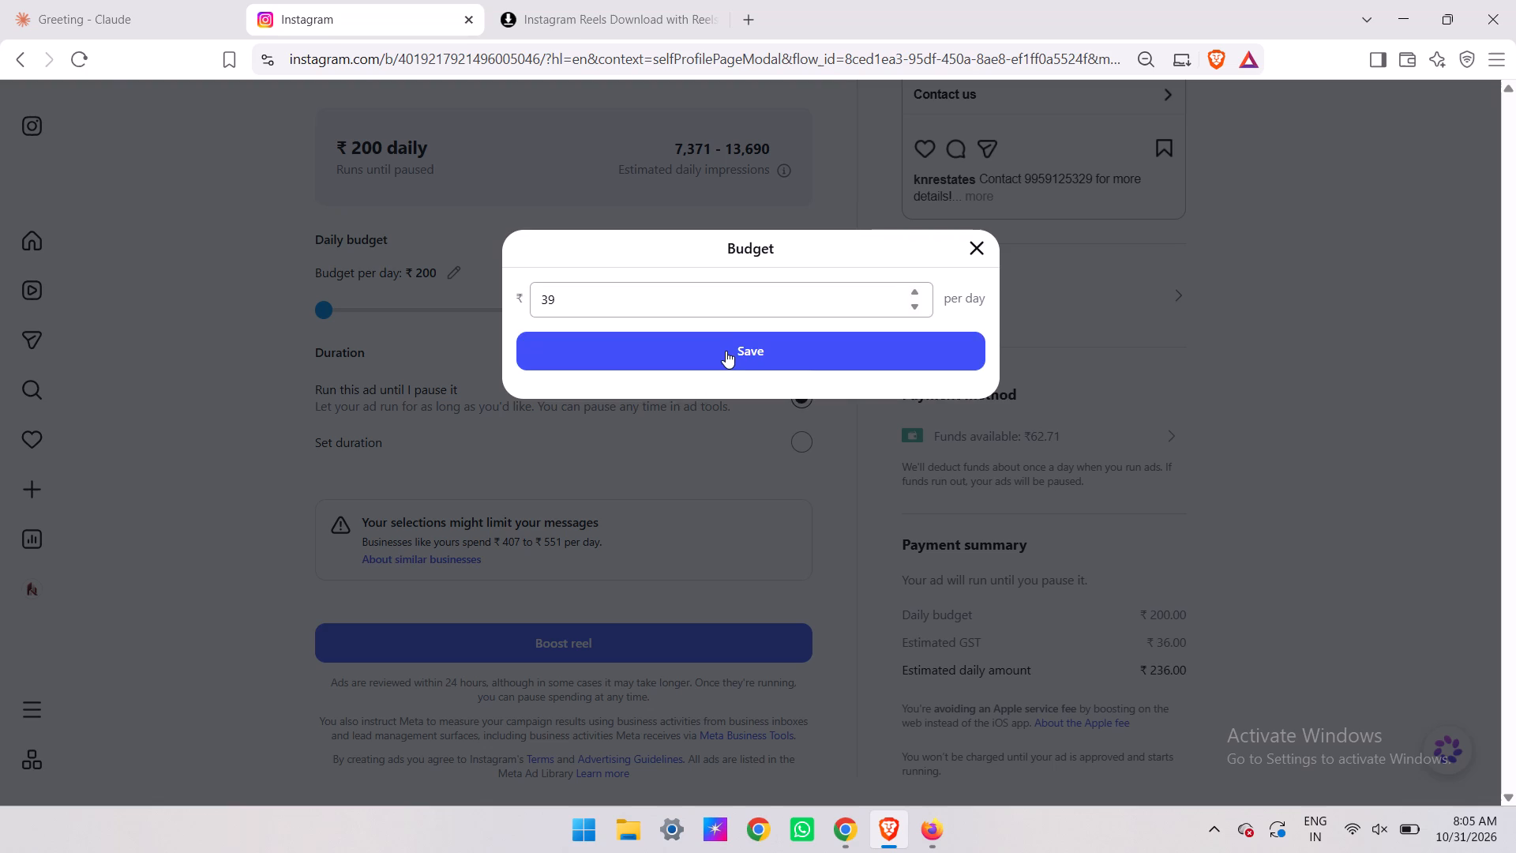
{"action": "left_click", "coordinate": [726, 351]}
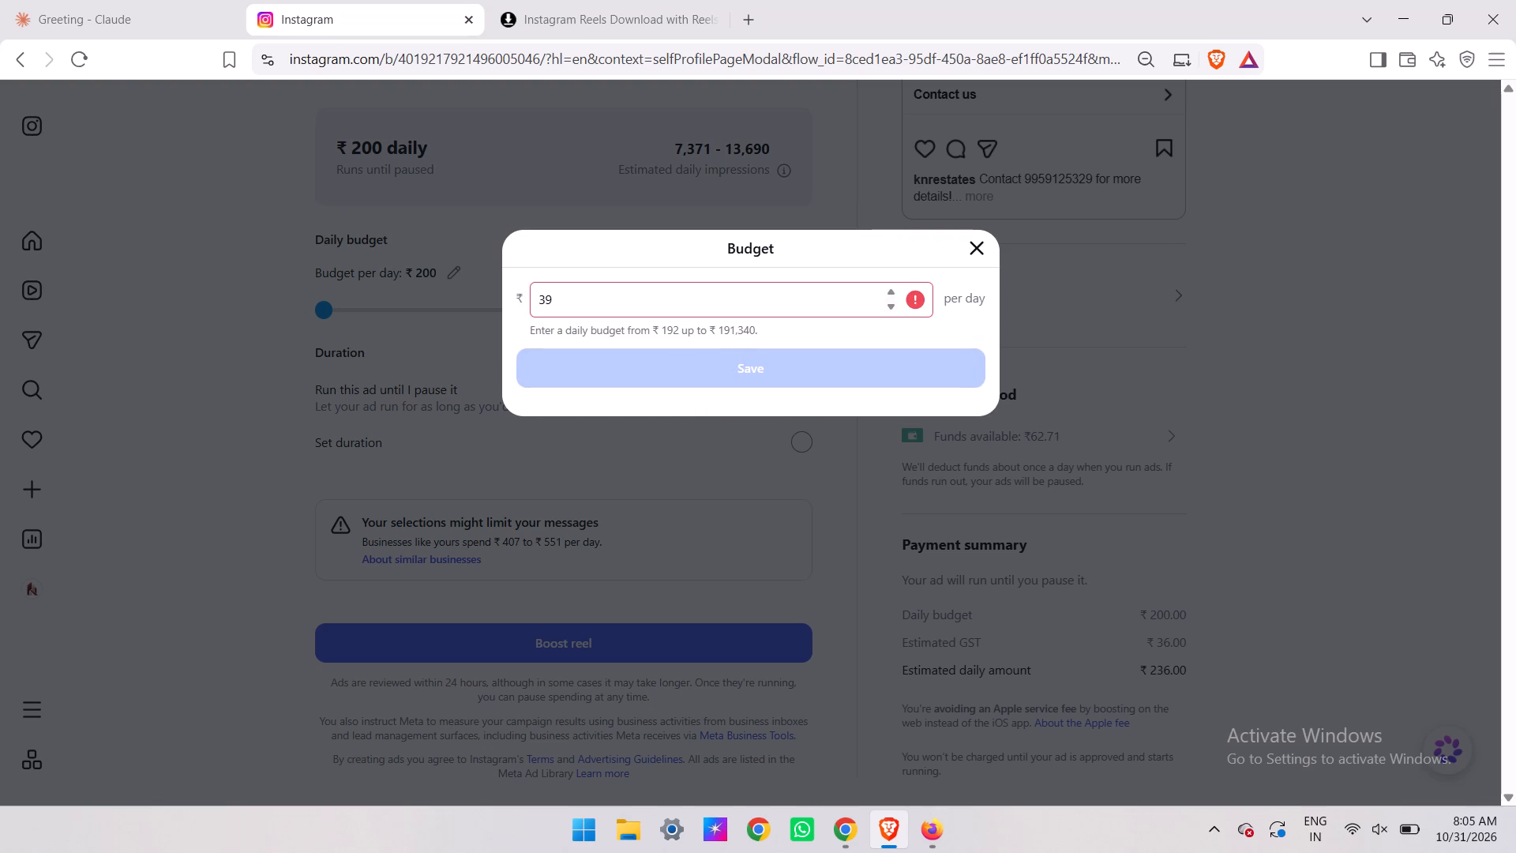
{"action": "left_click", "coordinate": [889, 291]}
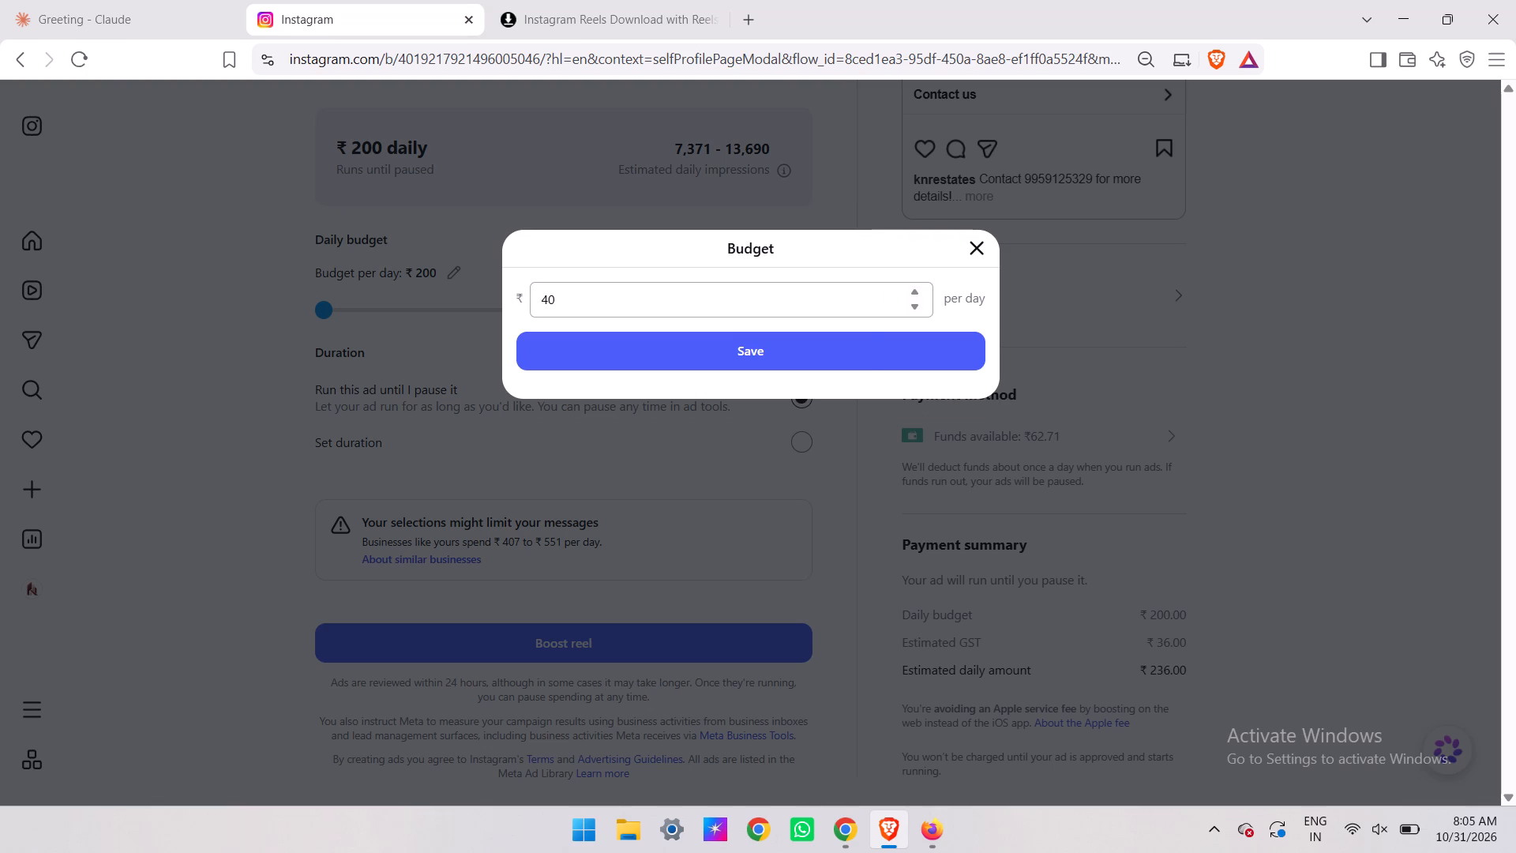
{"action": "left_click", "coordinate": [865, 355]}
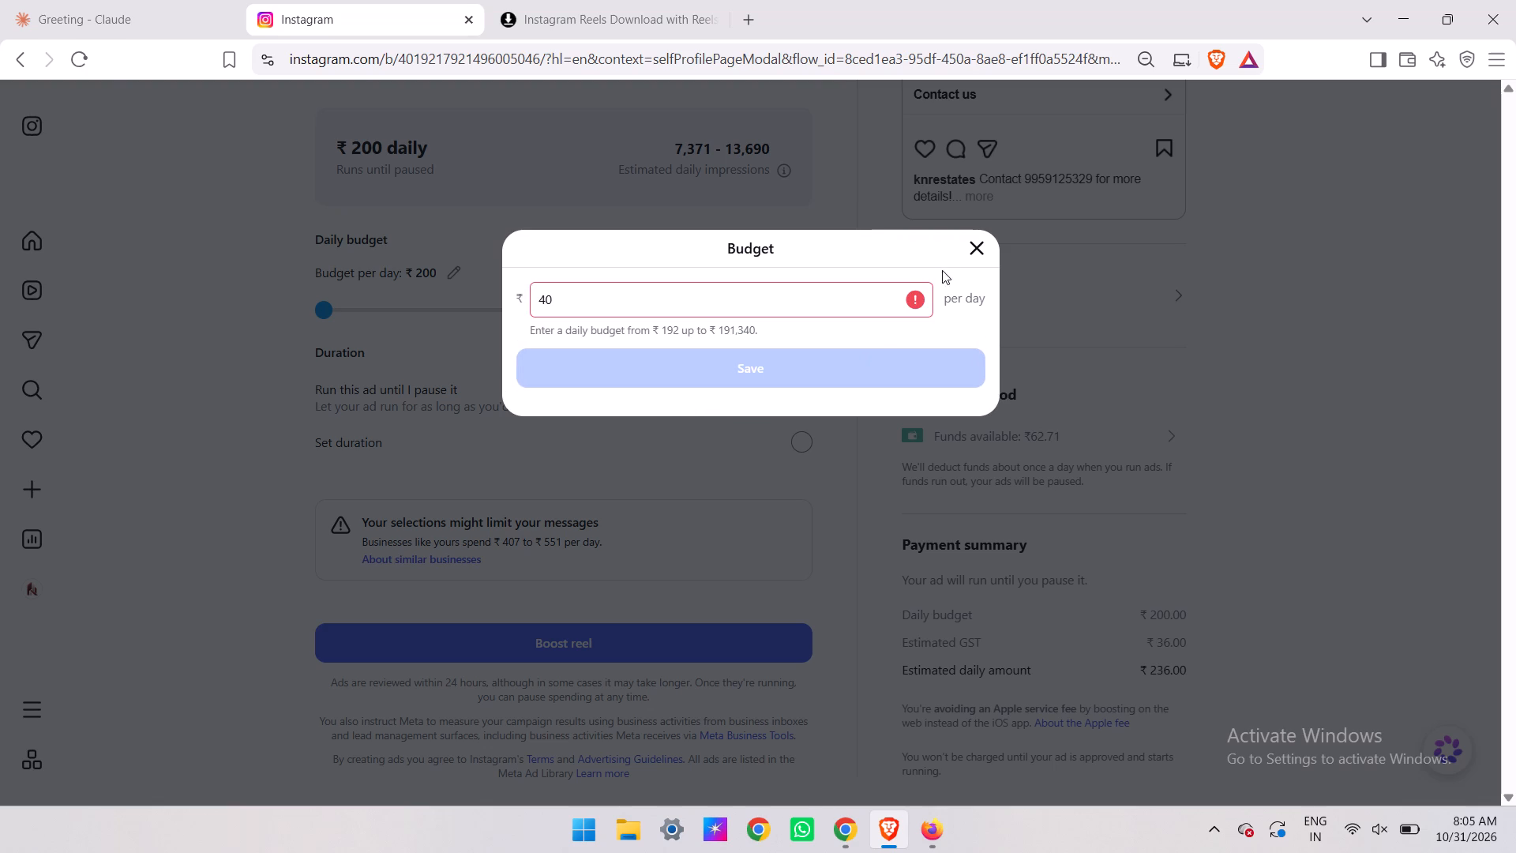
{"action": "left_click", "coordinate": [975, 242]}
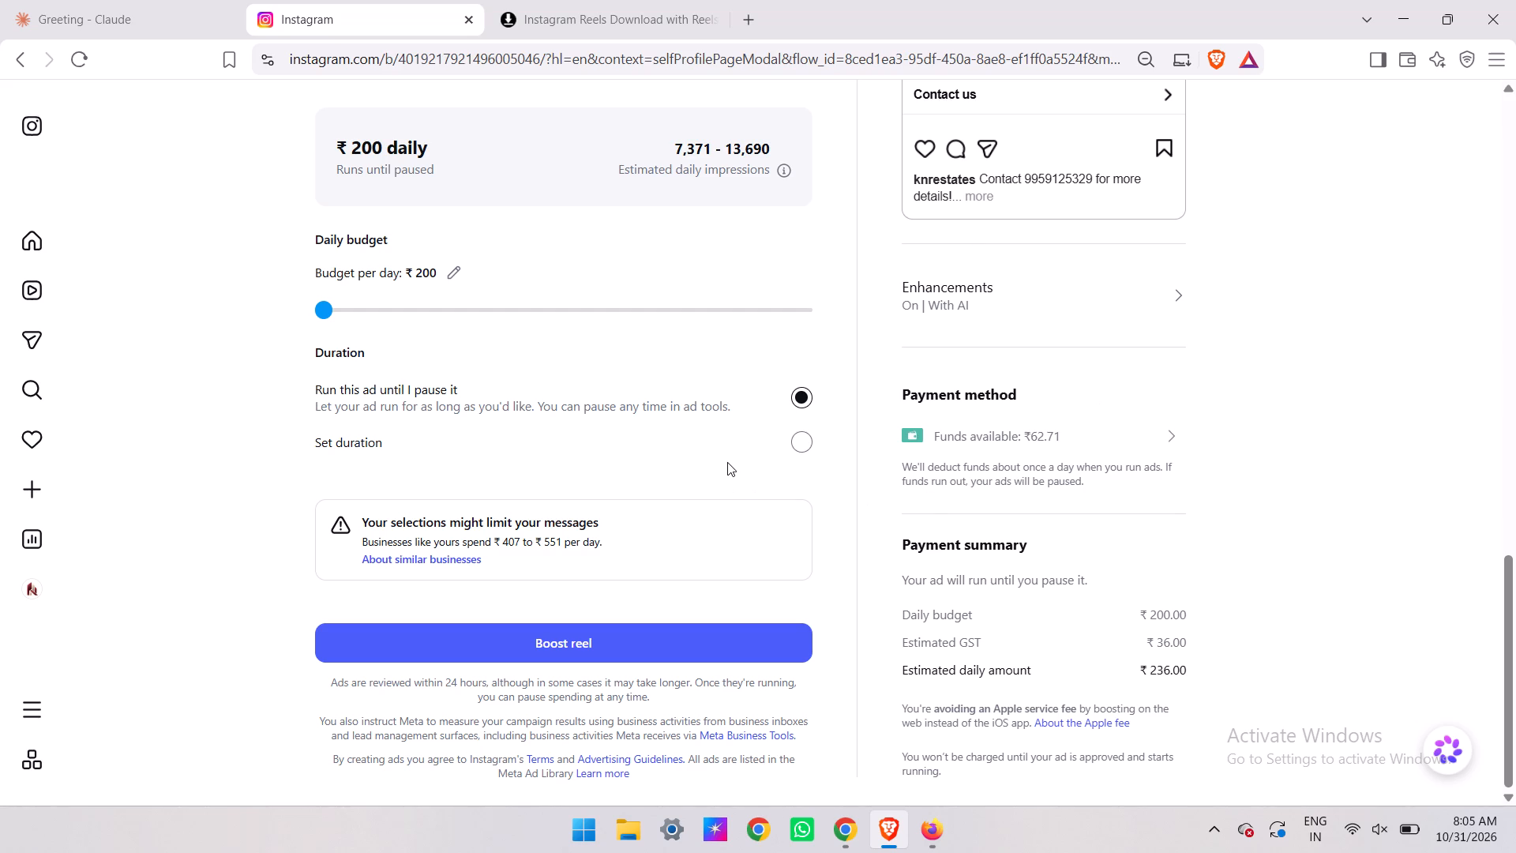
Close the browser tab with the Instagram Create ads page.
{"action": "scroll", "coordinate": [727, 462], "scroll_direction": "up", "scroll_amount": 1}
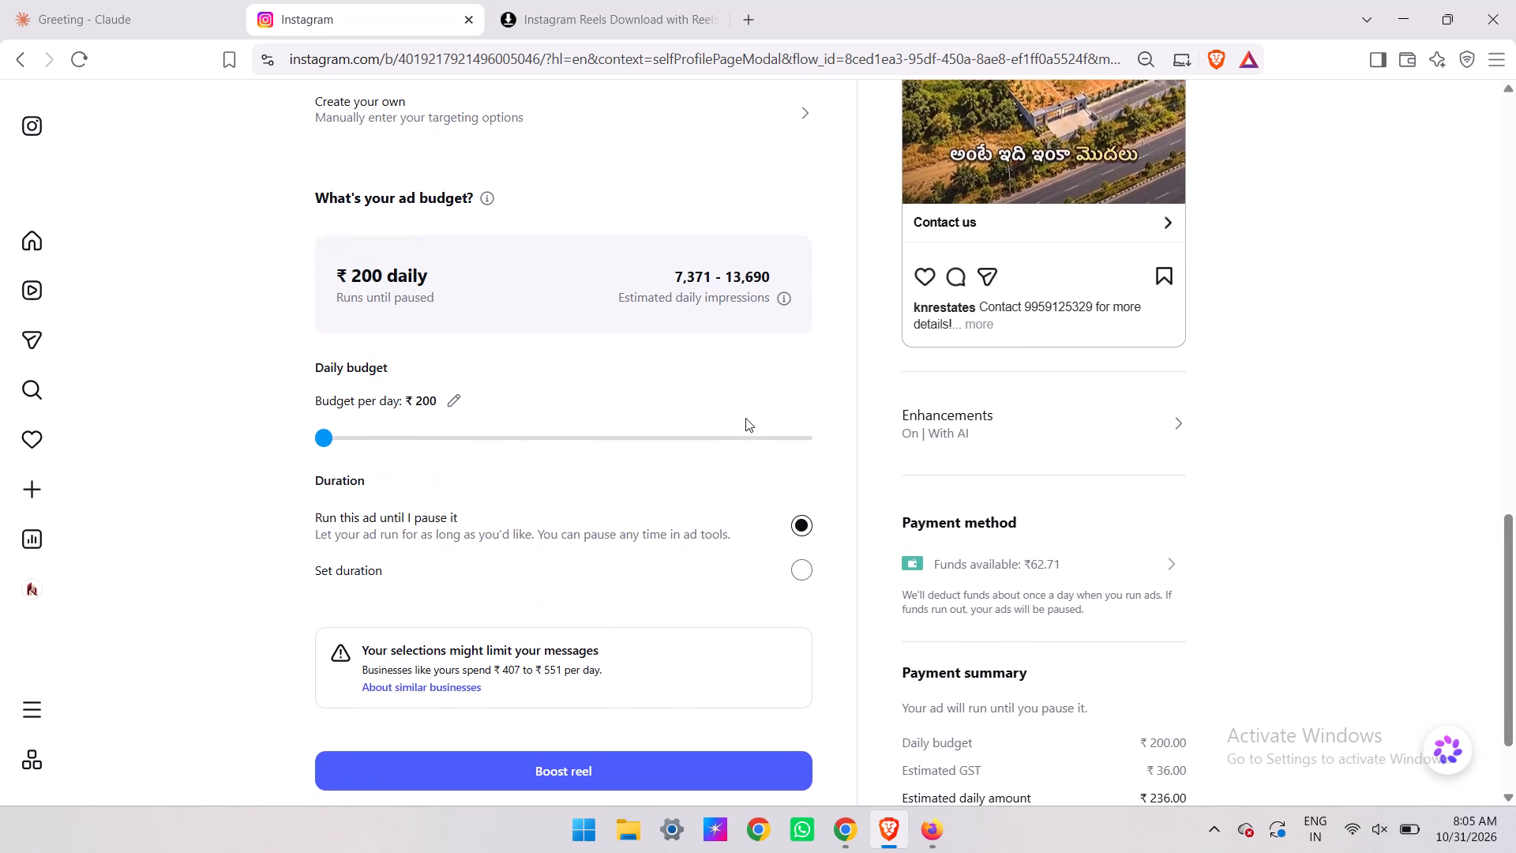
{"action": "scroll", "coordinate": [745, 418], "scroll_direction": "up", "scroll_amount": 1}
{"action": "left_click", "coordinate": [745, 418]}
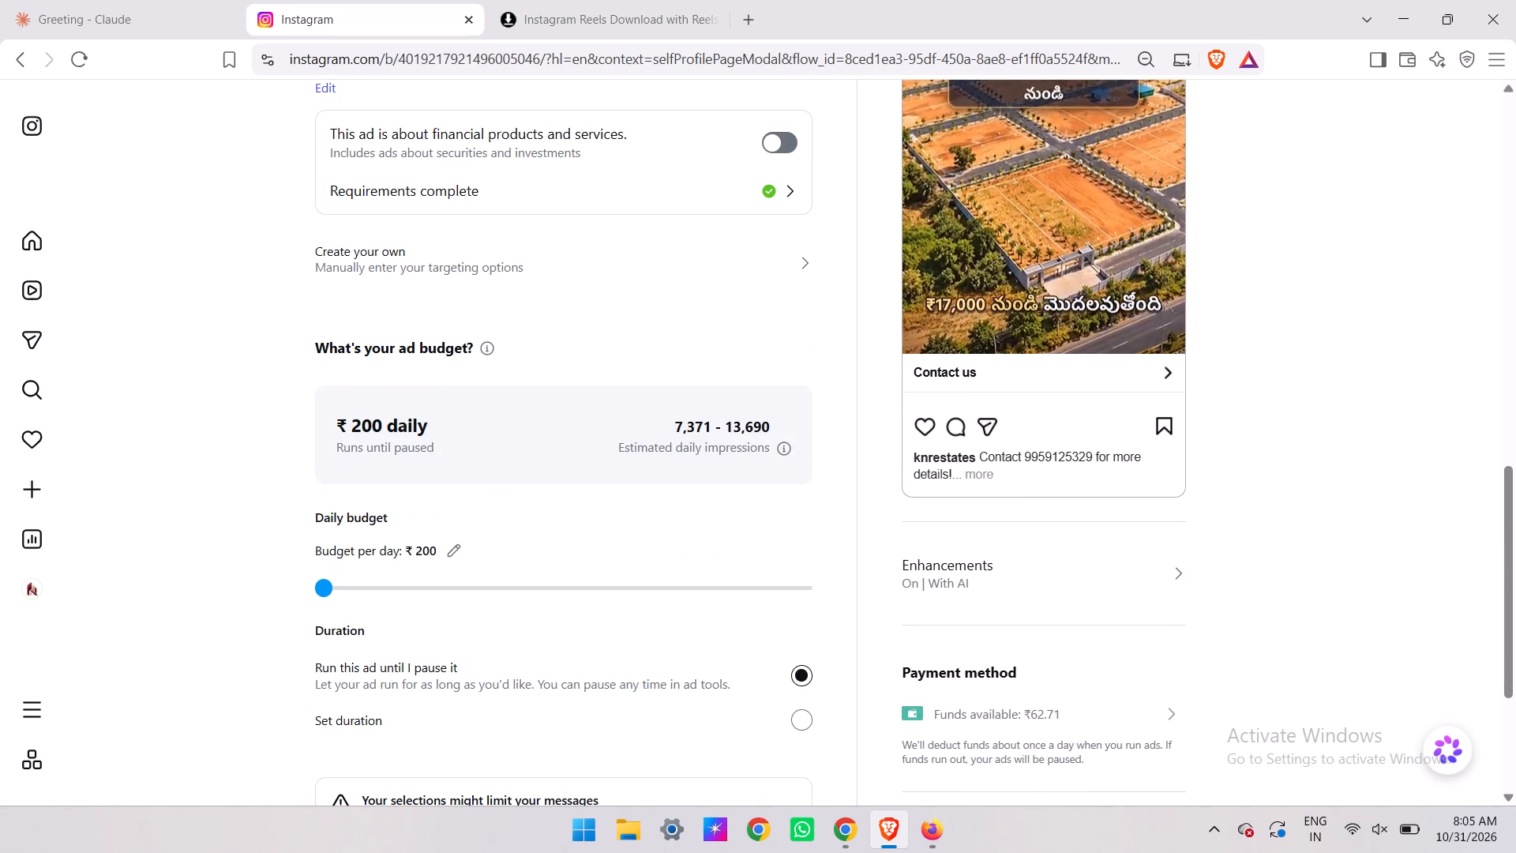
{"action": "scroll", "coordinate": [745, 418], "scroll_direction": "up", "scroll_amount": 5}
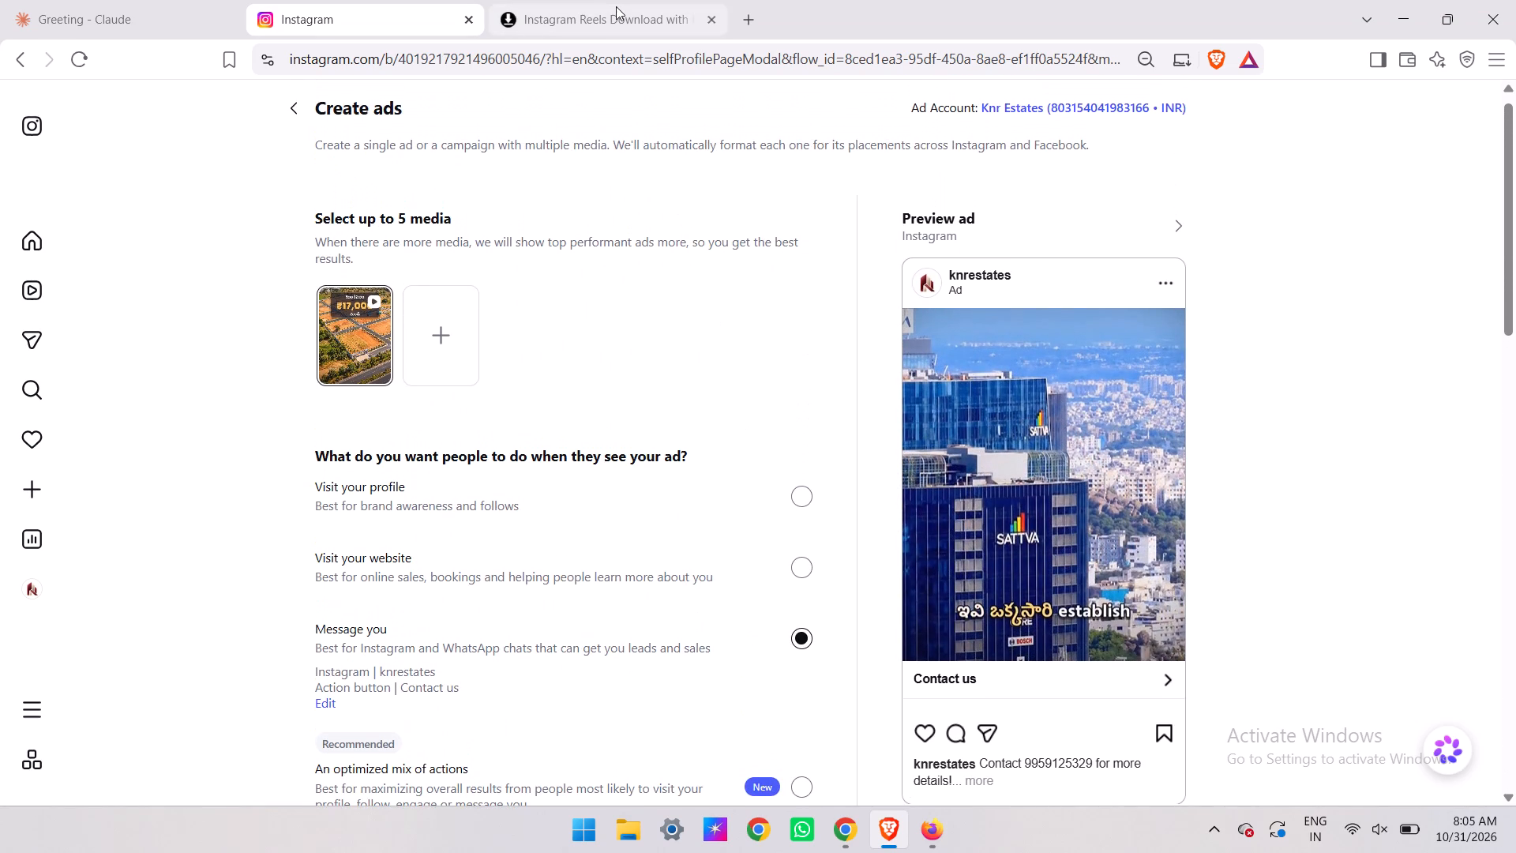
{"action": "left_click", "coordinate": [467, 19]}
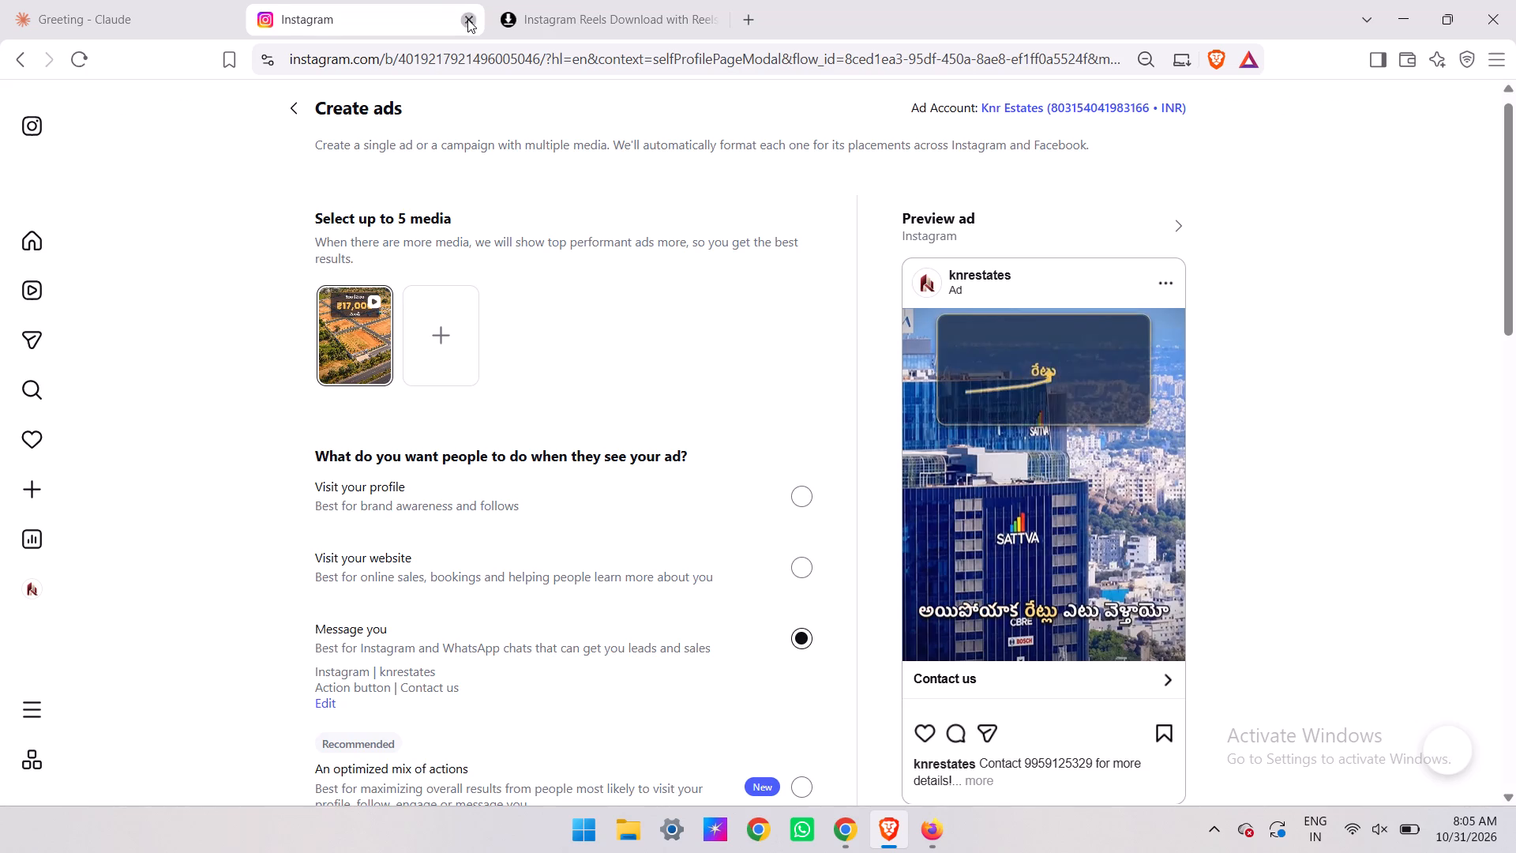
Open Meta Ads Manager in a new browser tab.
{"action": "left_click", "coordinate": [505, 24]}
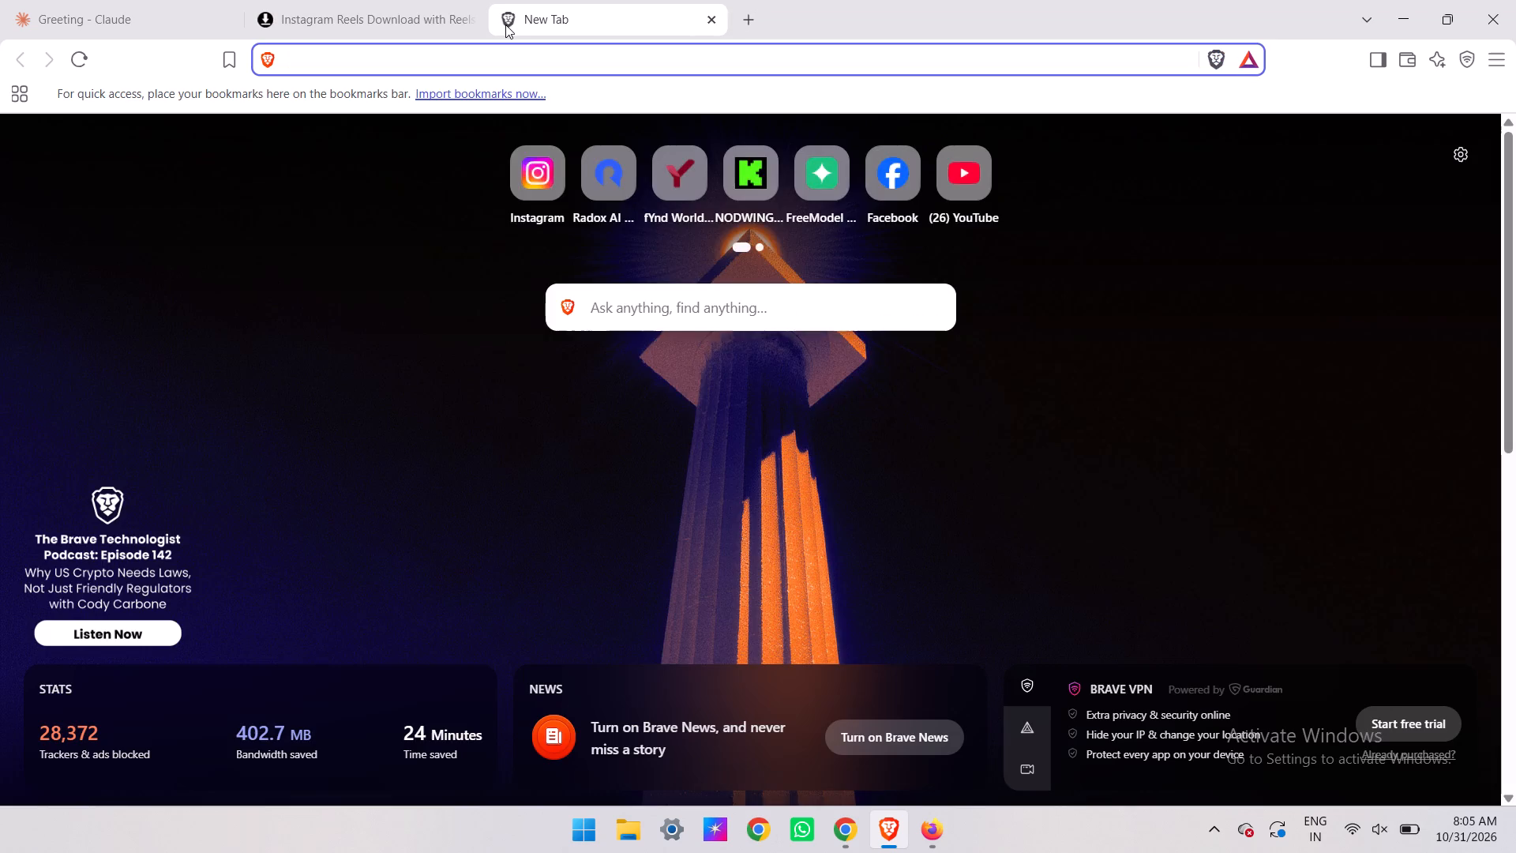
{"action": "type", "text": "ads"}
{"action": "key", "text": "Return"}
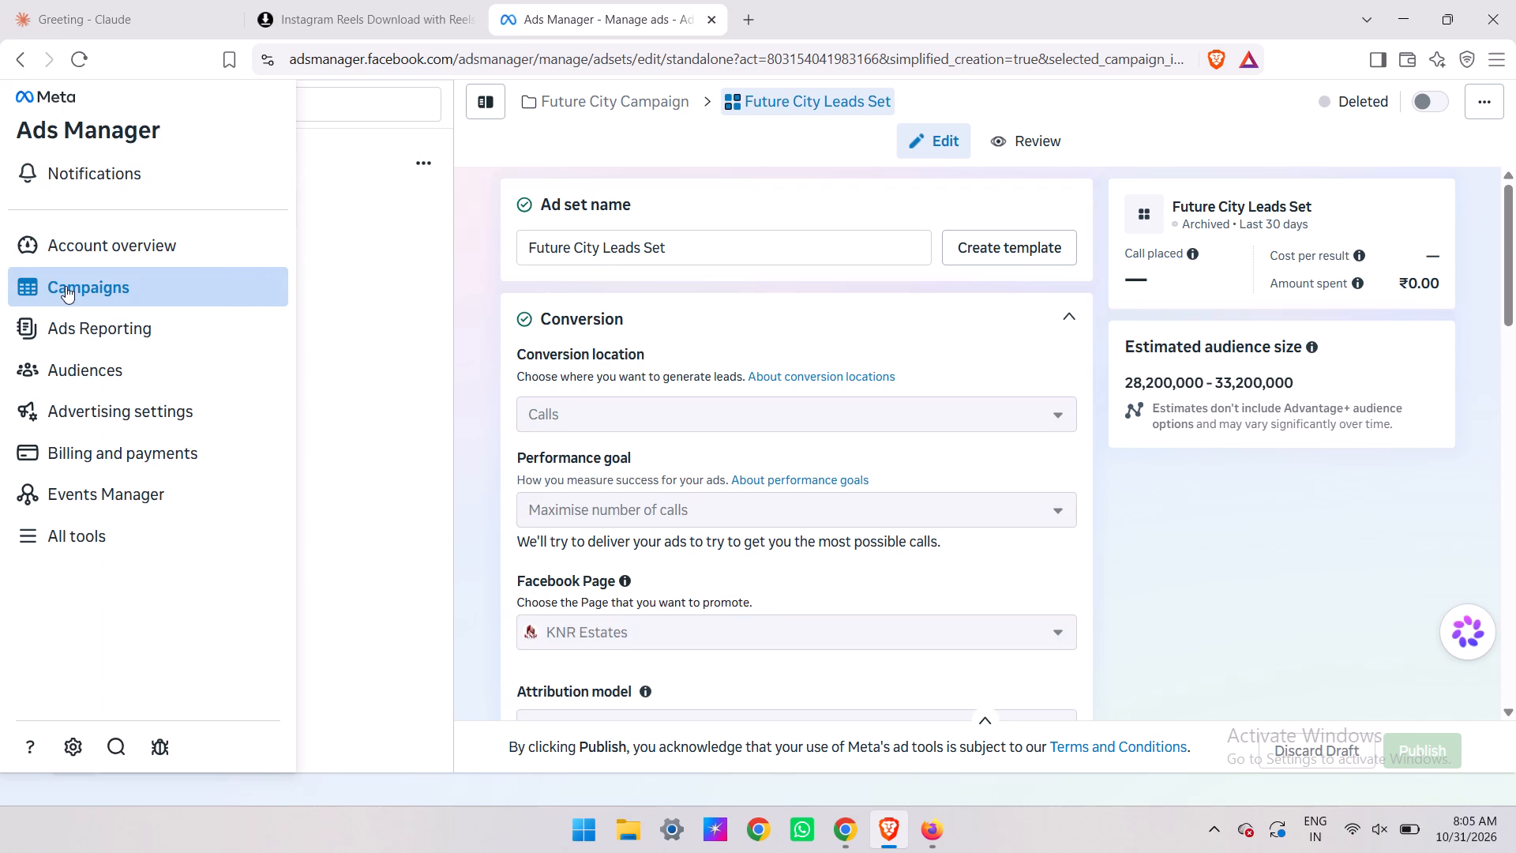
Open the campaign-level settings of Future City Campaign in the editor.
{"action": "left_click", "coordinate": [374, 186]}
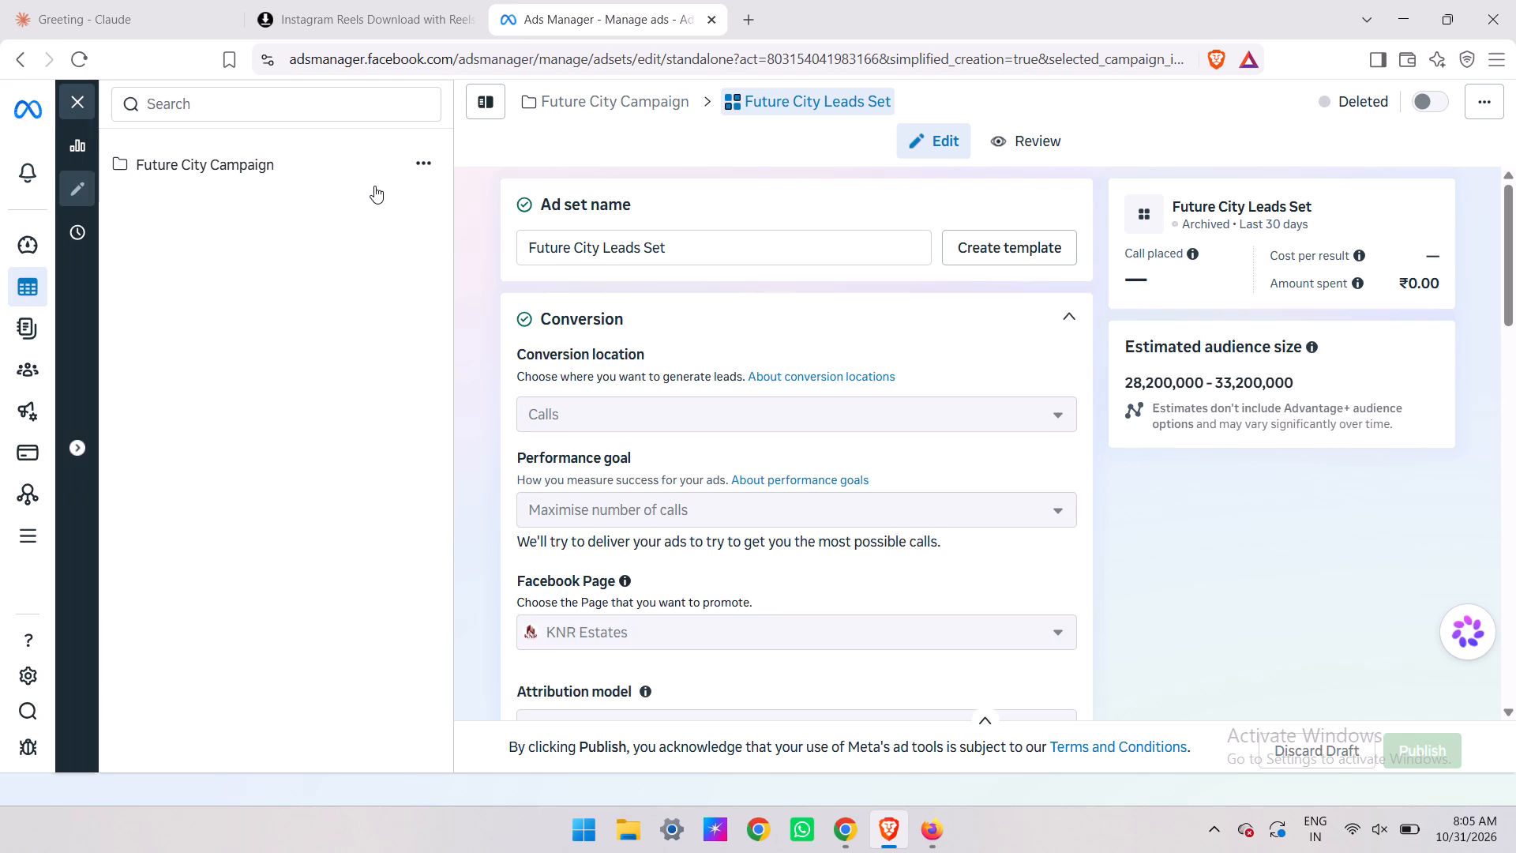
{"action": "left_click", "coordinate": [310, 178]}
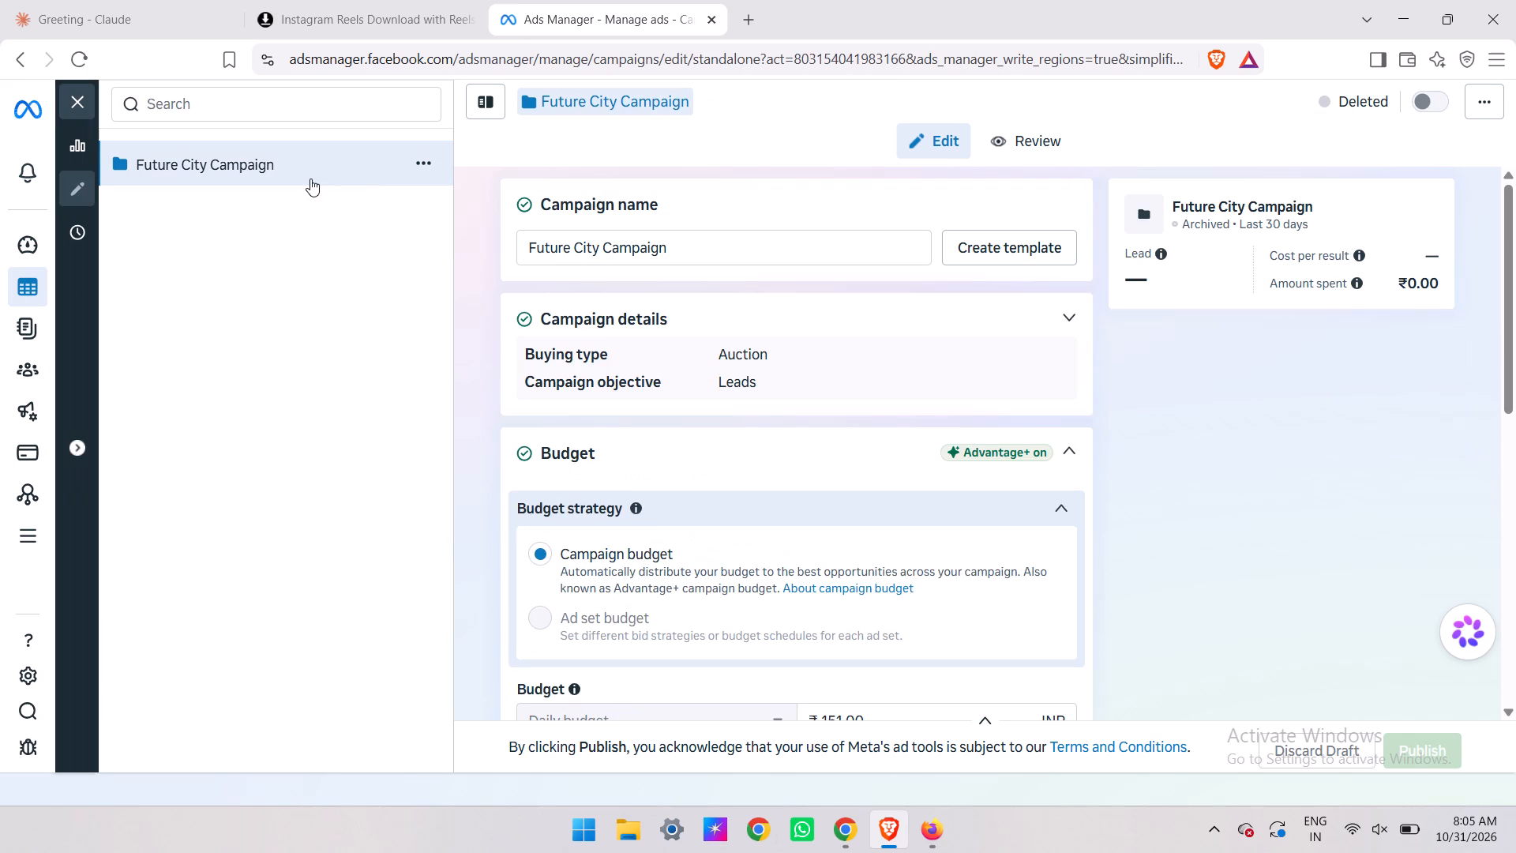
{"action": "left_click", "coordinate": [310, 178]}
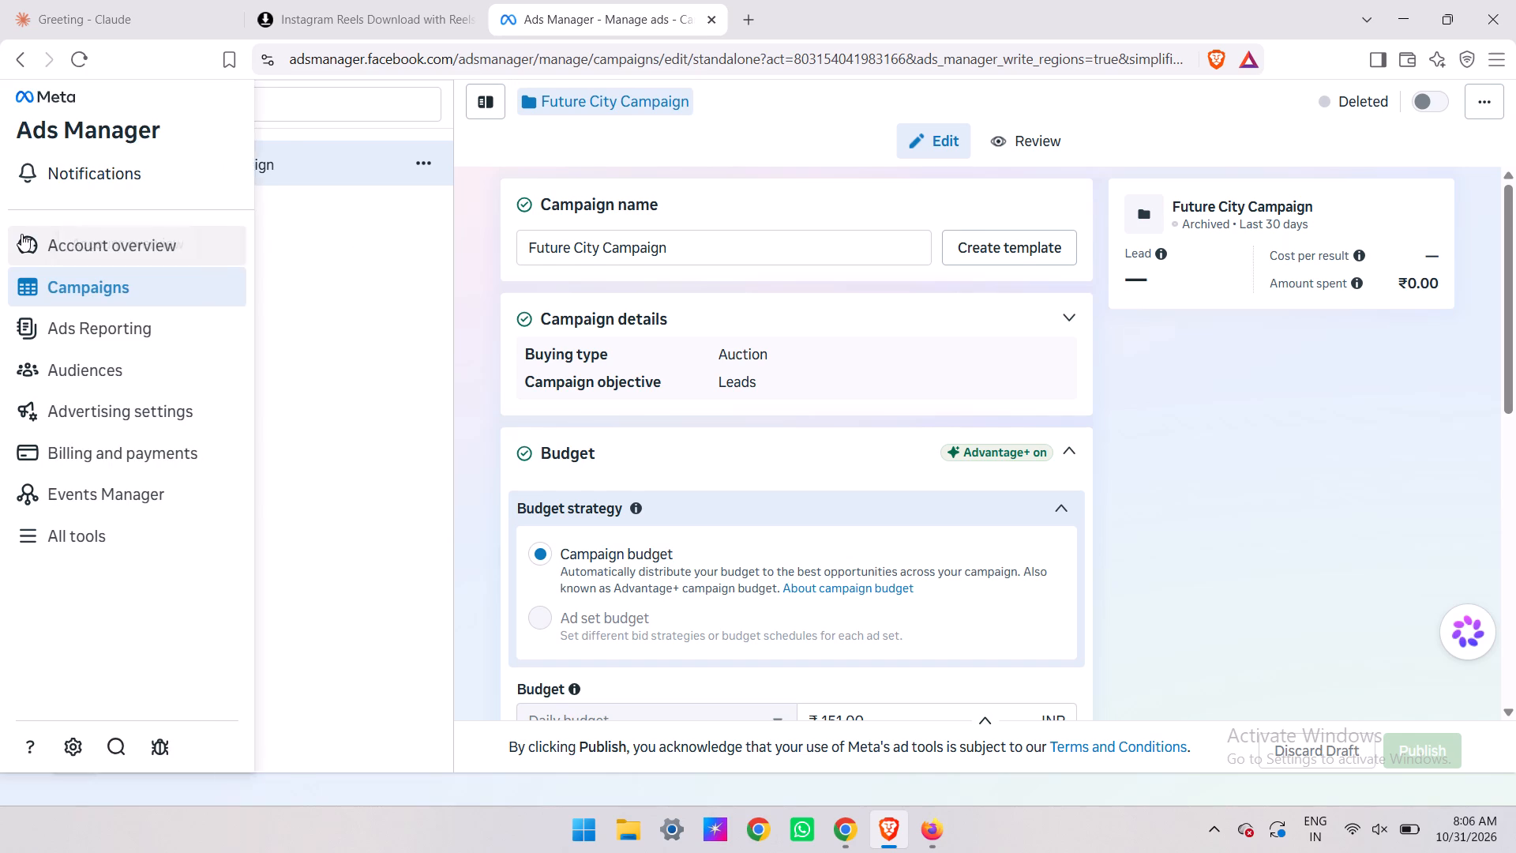
Leave the Future City Campaign editor and open the ad account's Billing and payments page.
{"action": "left_click", "coordinate": [84, 453]}
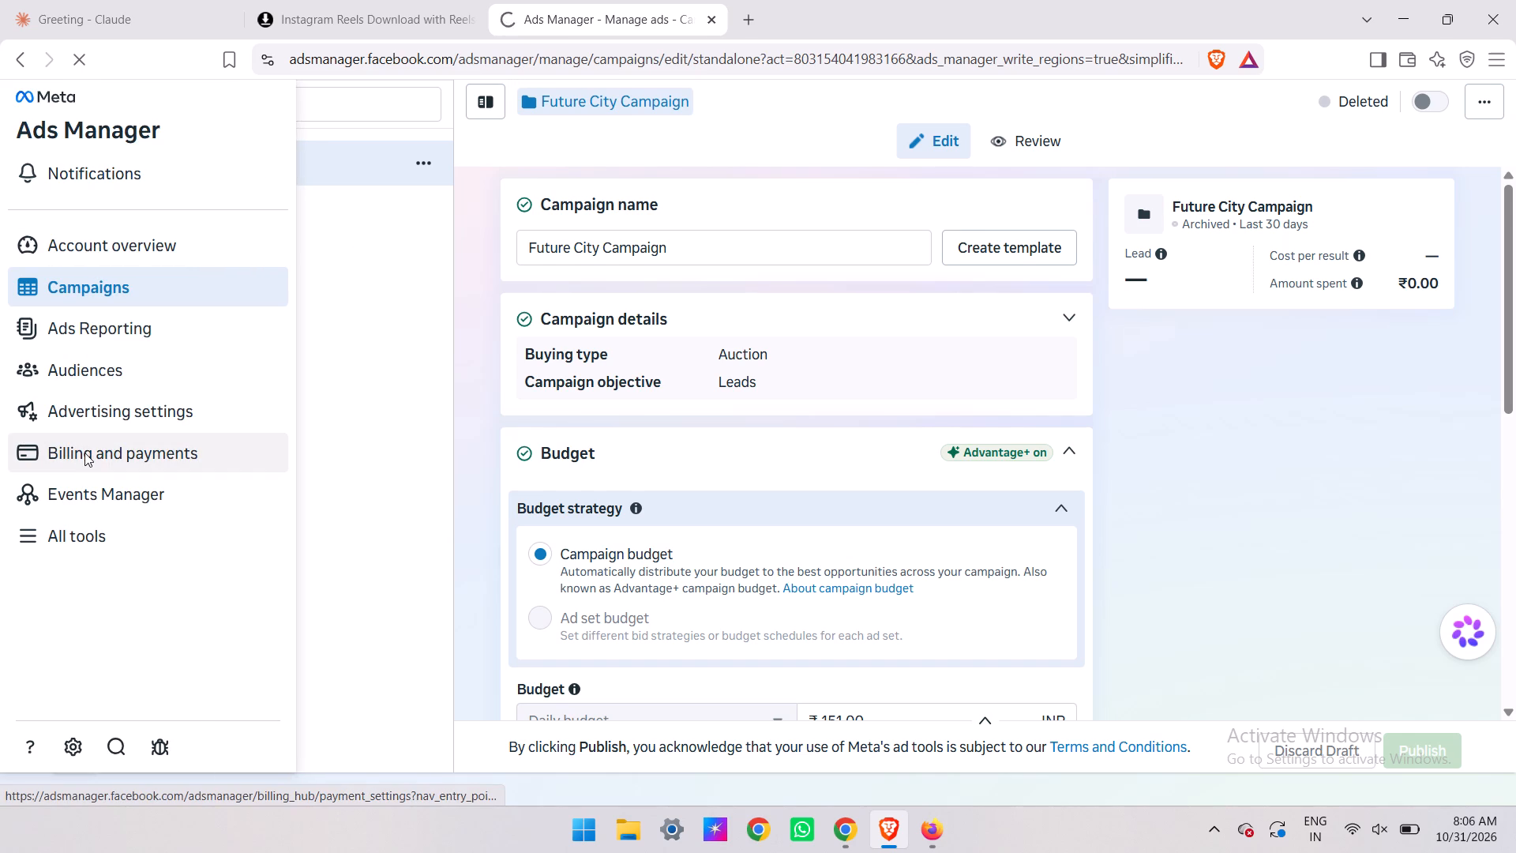
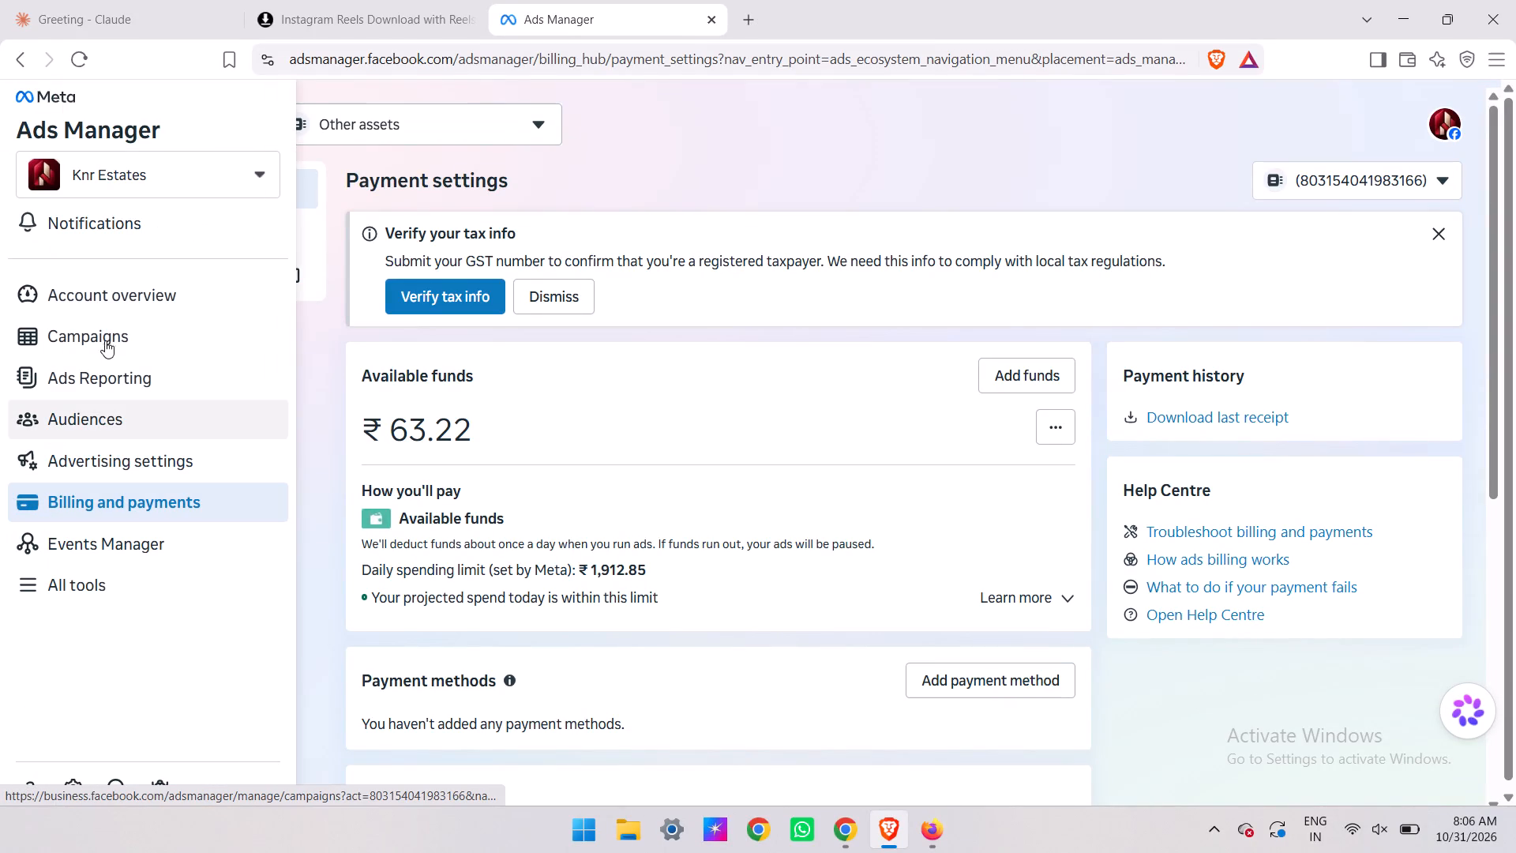
Return to the campaigns list and duplicate the Future City Campaign as one copy with all recommendations applied.
{"action": "left_click", "coordinate": [111, 332]}
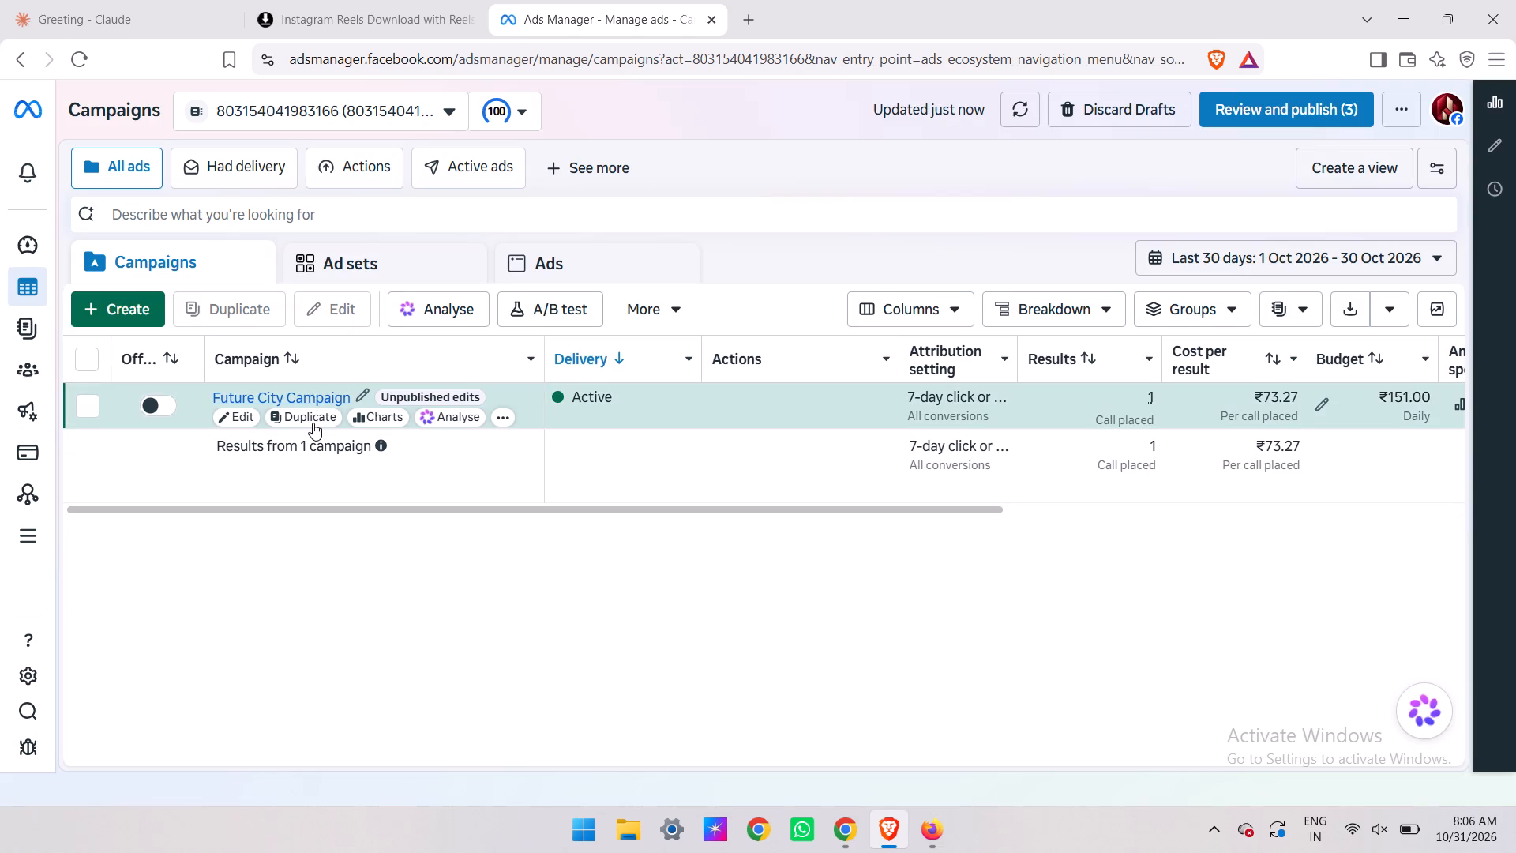
{"action": "left_click", "coordinate": [501, 415]}
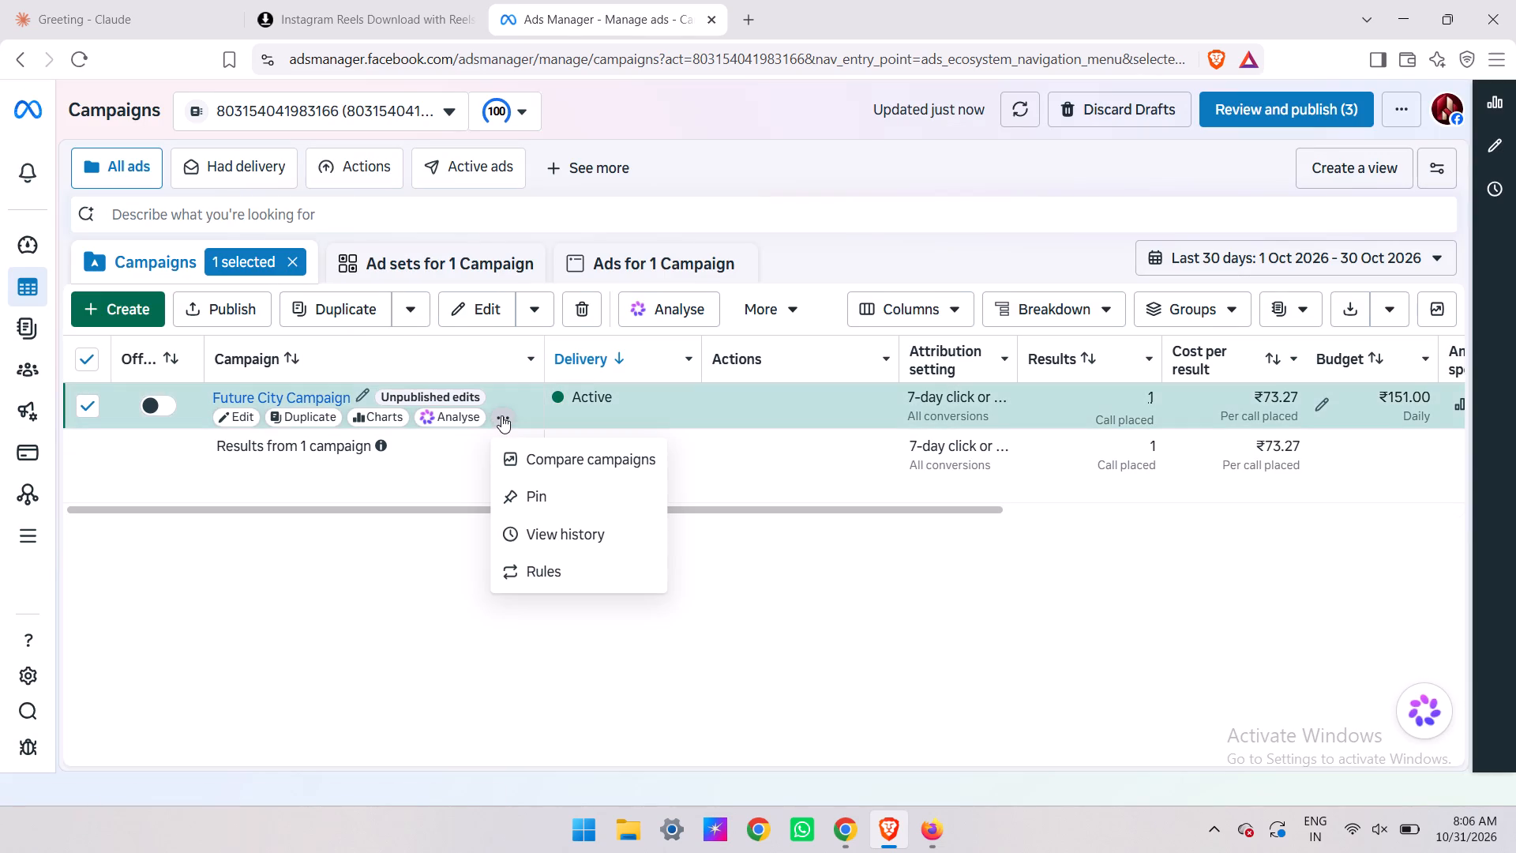
{"action": "left_click", "coordinate": [339, 423]}
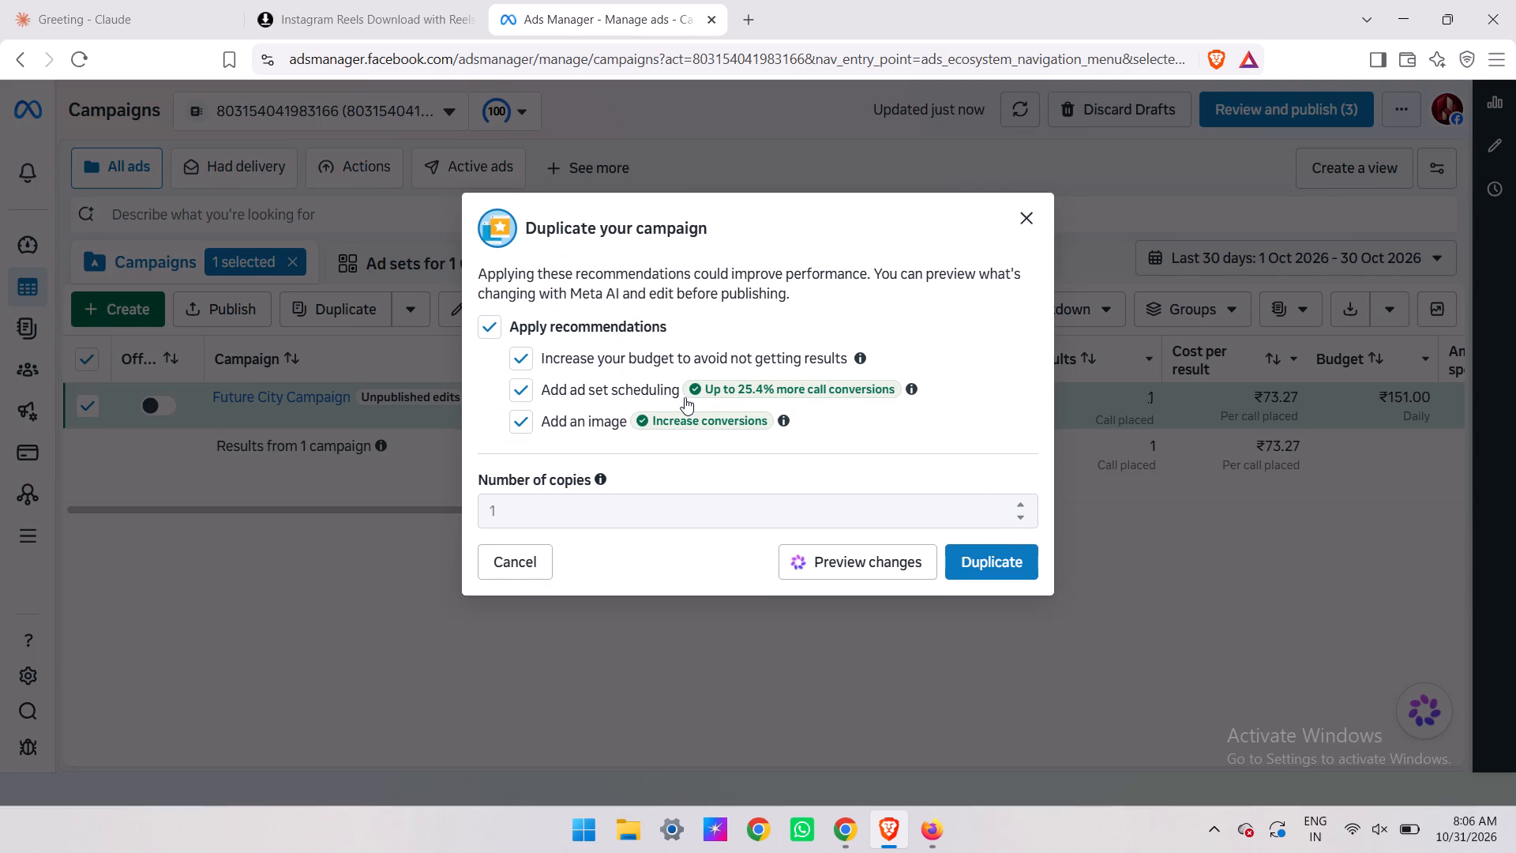
{"action": "scroll", "coordinate": [685, 397], "scroll_direction": "down", "scroll_amount": 1}
{"action": "left_click", "coordinate": [964, 554]}
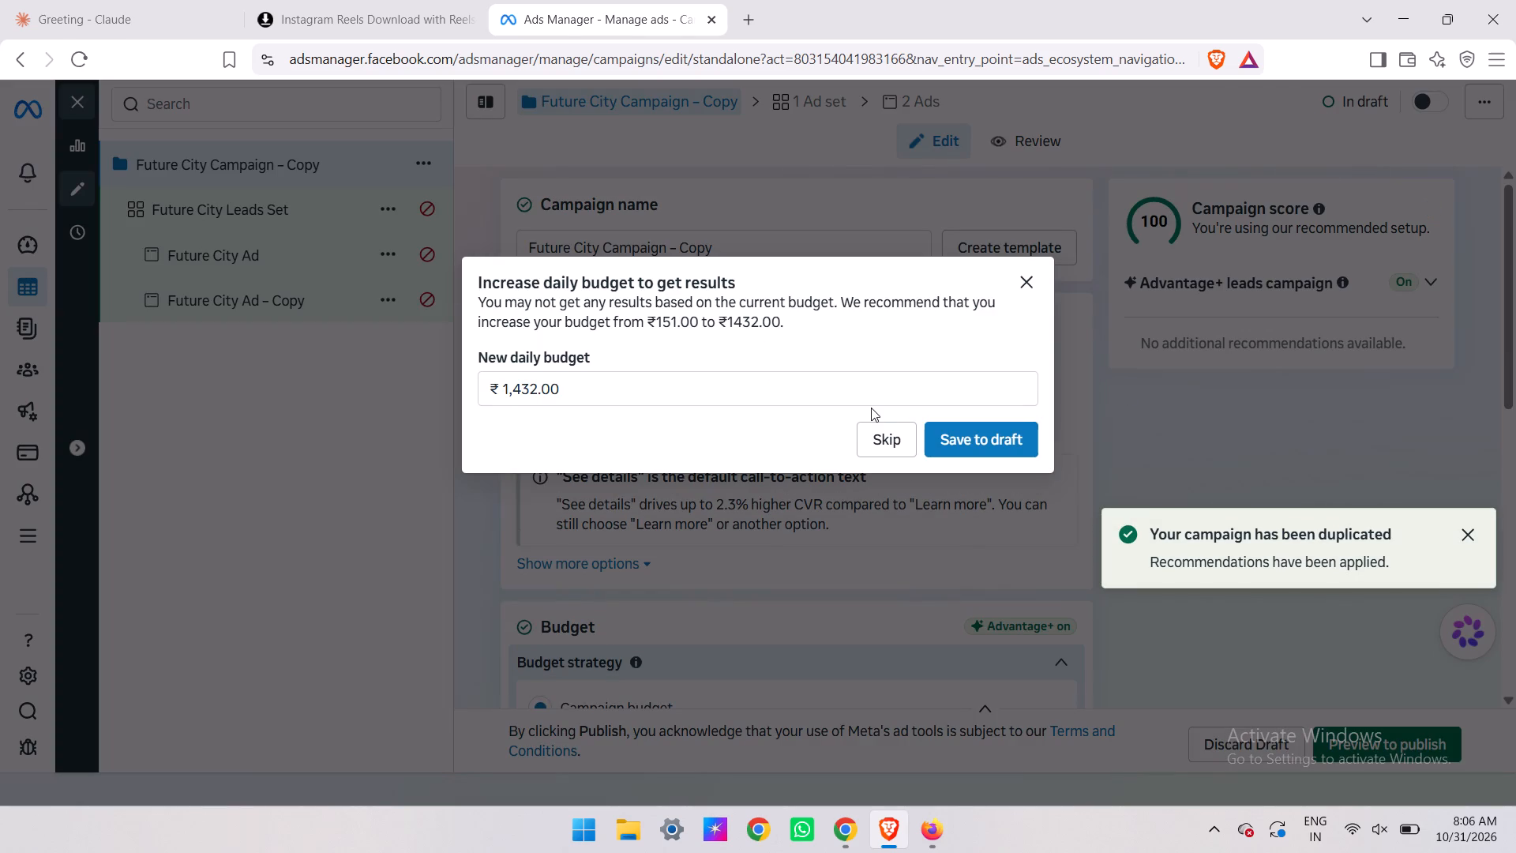
Set the duplicated campaign's new daily budget to ₹62 and save it to draft.
{"action": "left_click", "coordinate": [824, 396]}
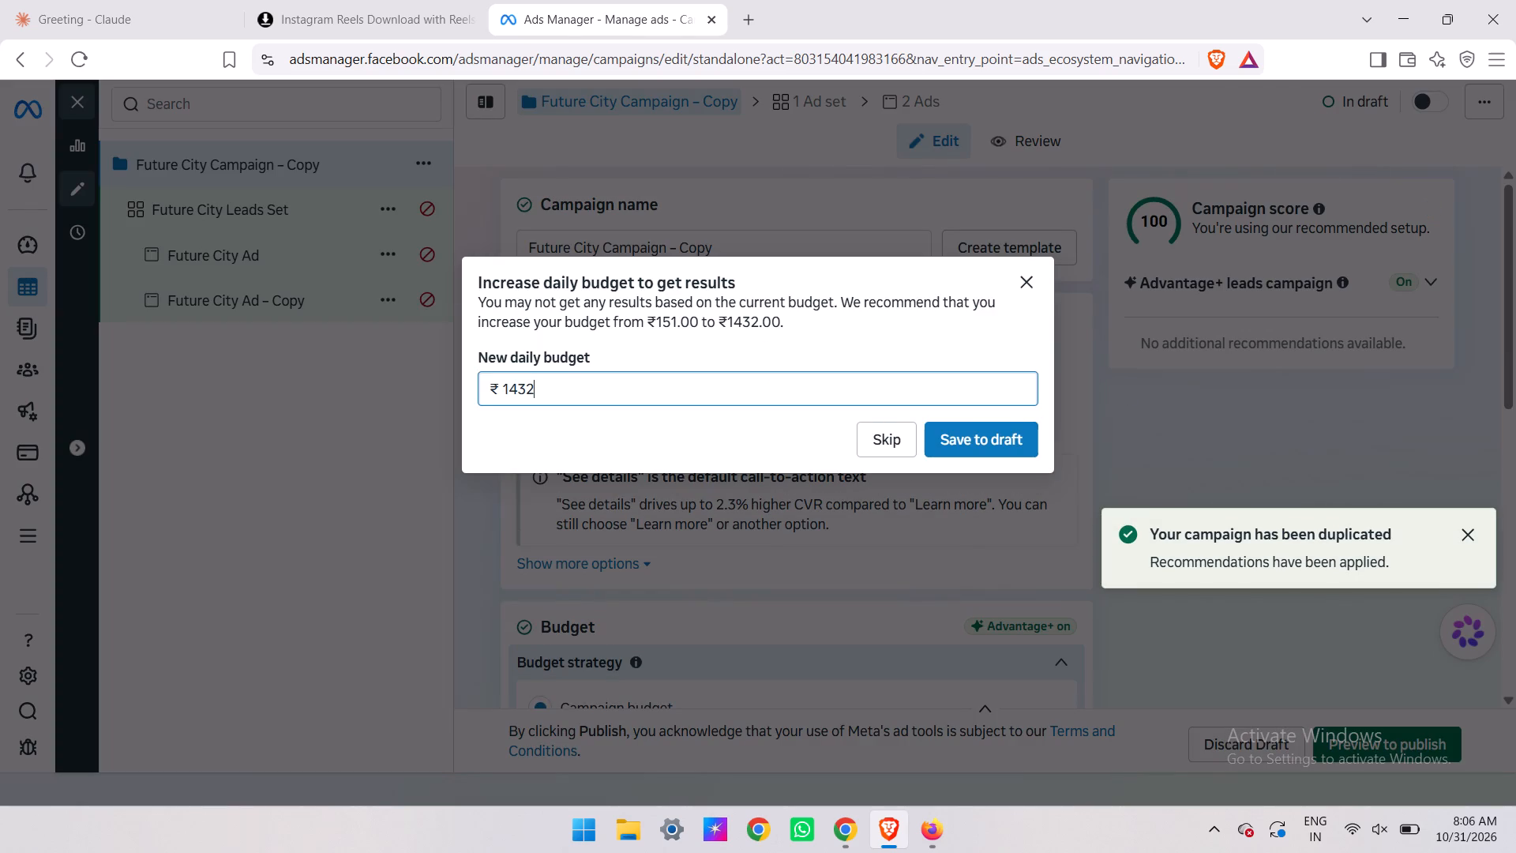
{"action": "key", "text": "BackSpace"}
{"action": "key", "text": "BackSpace"}
{"action": "key", "text": "BackSpace"}
{"action": "key", "text": "BackSpace"}
{"action": "key", "text": "BackSpace"}
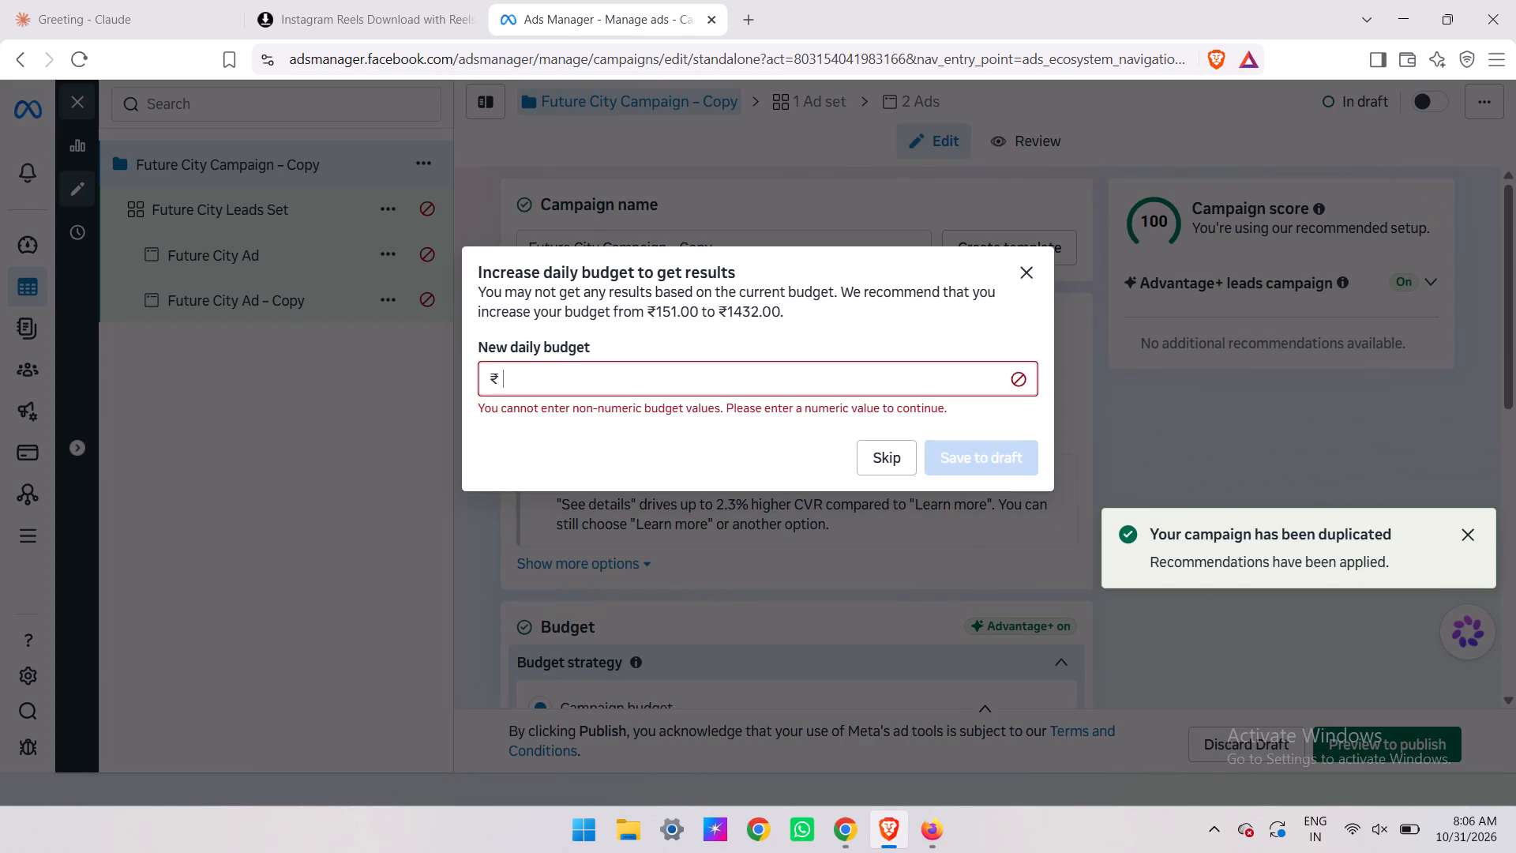
{"action": "key", "text": "5"}
{"action": "key", "text": "BackSpace"}
{"action": "type", "text": "62"}
{"action": "left_click", "coordinate": [1016, 463]}
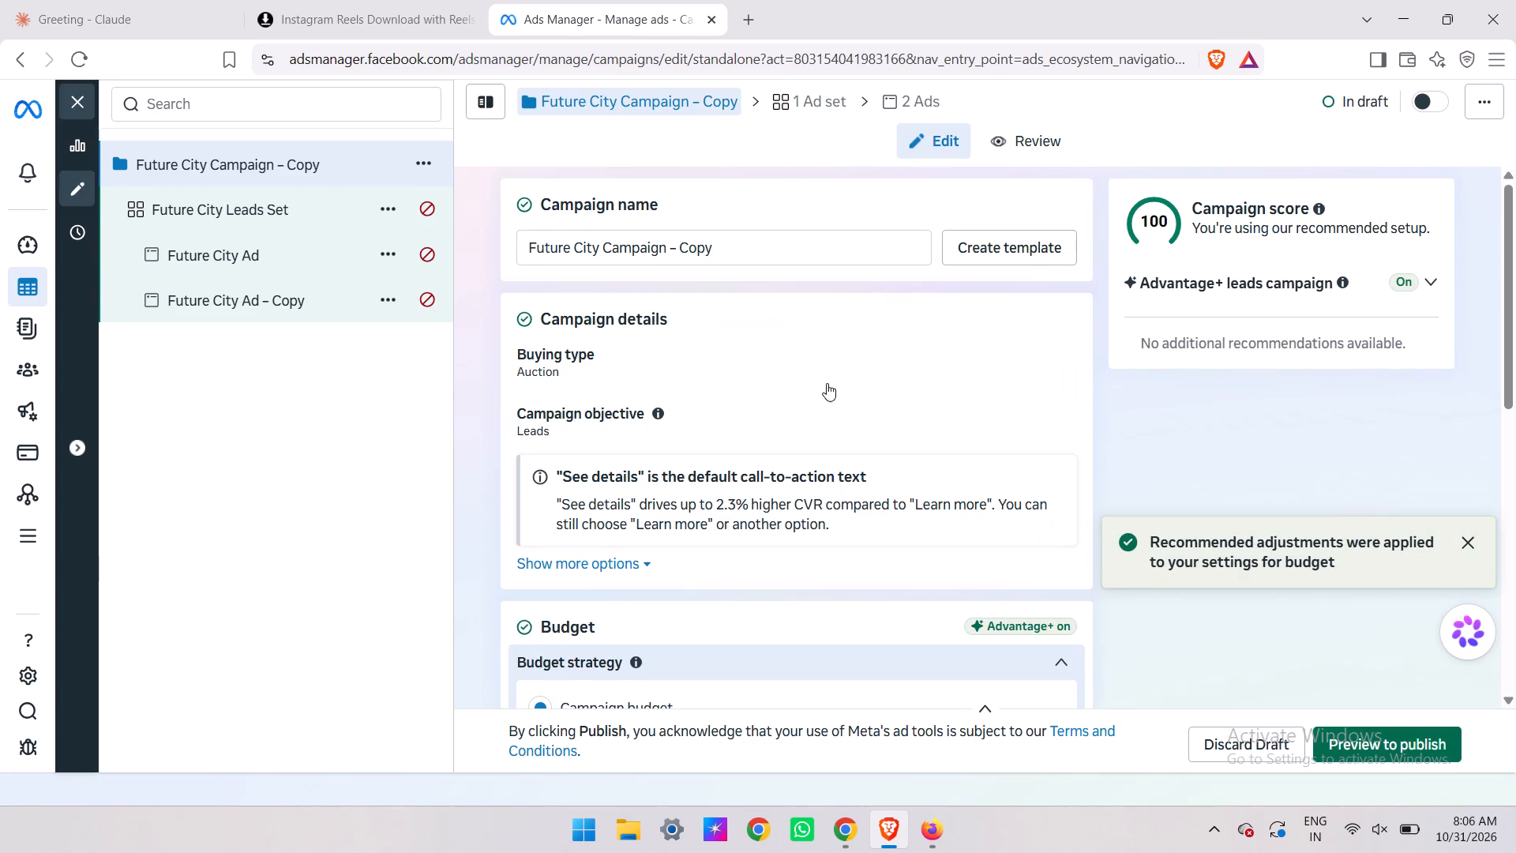
In Future City Ad – Copy, choose the Instagram video showing the ₹17,000 plot layout as the ad's video media.
{"action": "scroll", "coordinate": [762, 324], "scroll_direction": "down", "scroll_amount": 1}
{"action": "scroll", "coordinate": [762, 324], "scroll_direction": "up", "scroll_amount": 2}
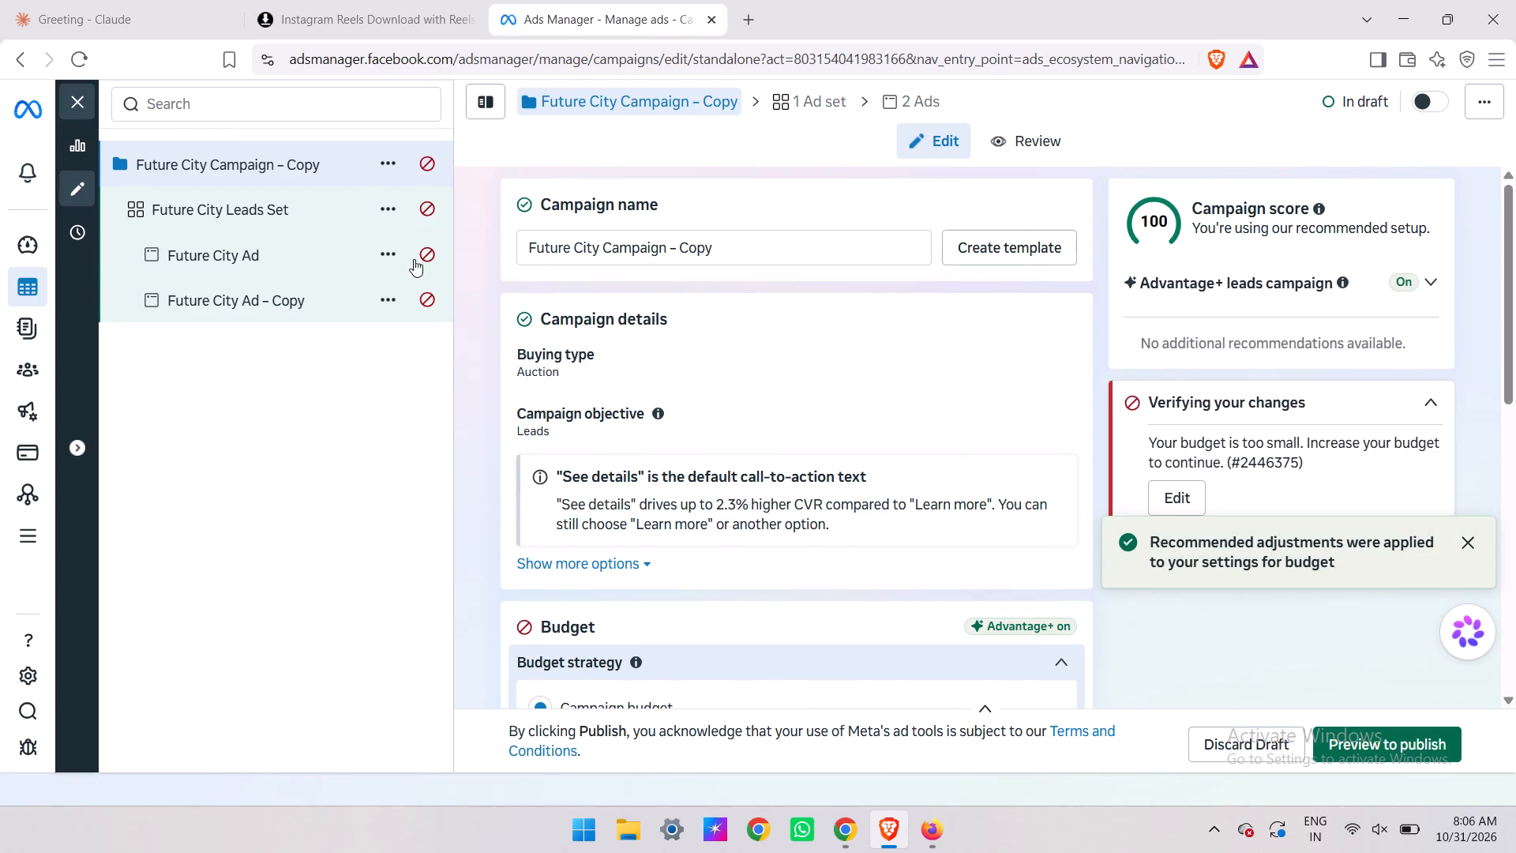
{"action": "left_click", "coordinate": [338, 289]}
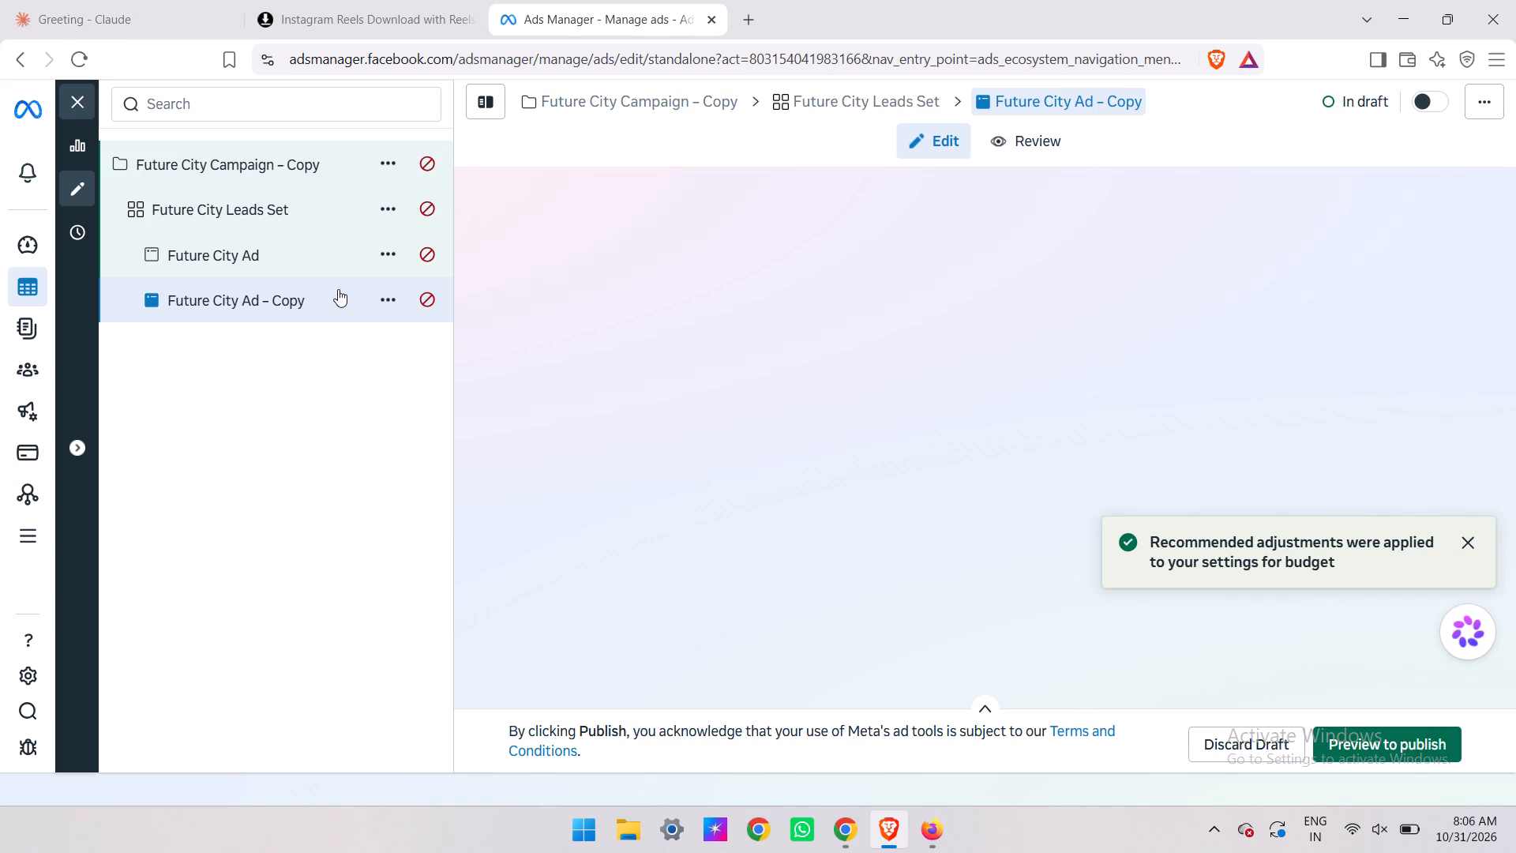
{"action": "scroll", "coordinate": [627, 460], "scroll_direction": "down", "scroll_amount": 4}
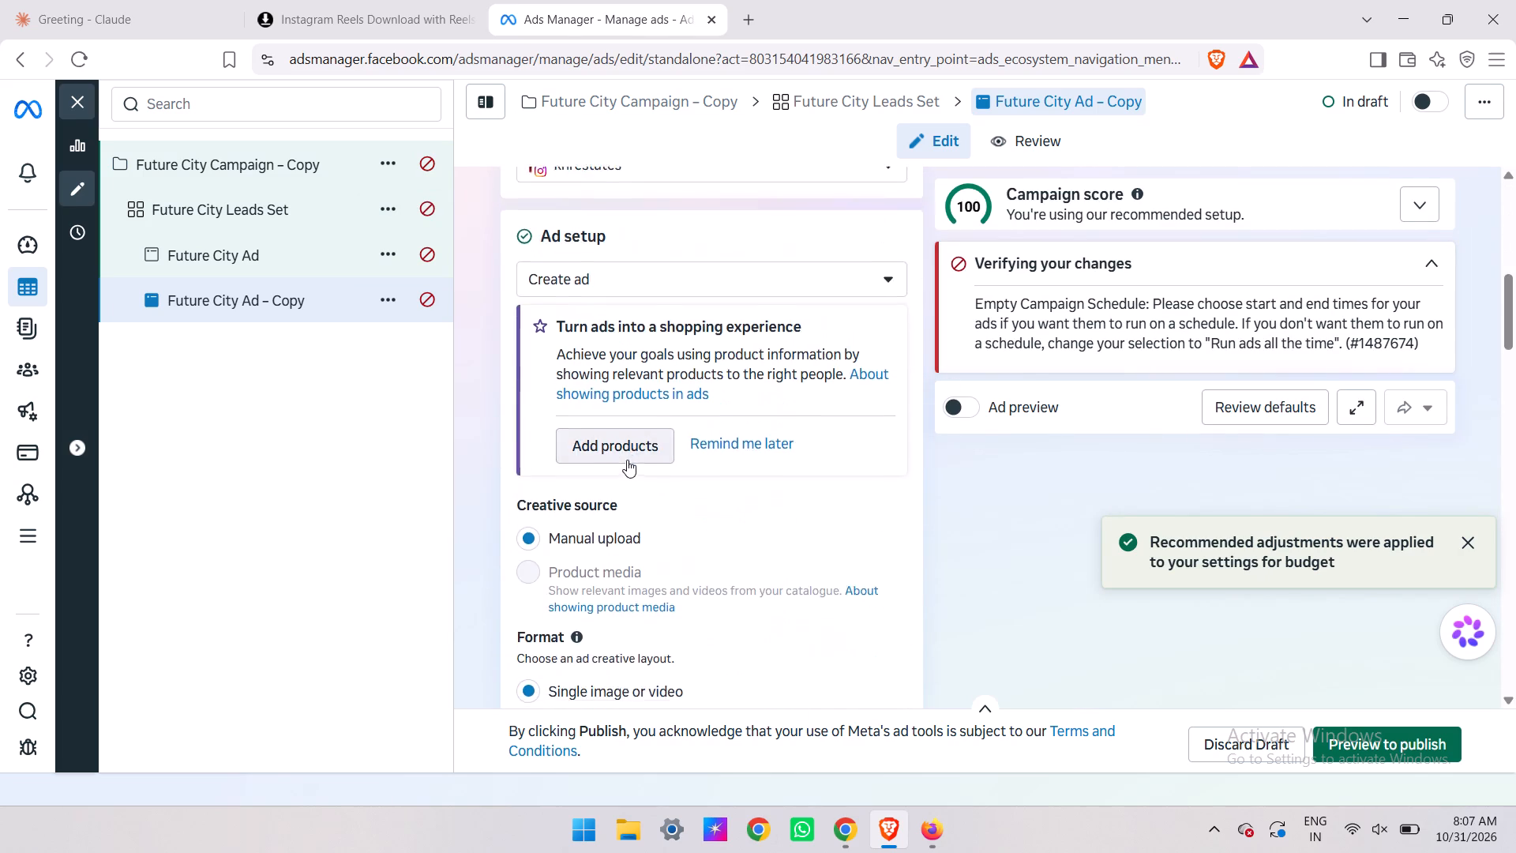
{"action": "scroll", "coordinate": [627, 460], "scroll_direction": "down", "scroll_amount": 6}
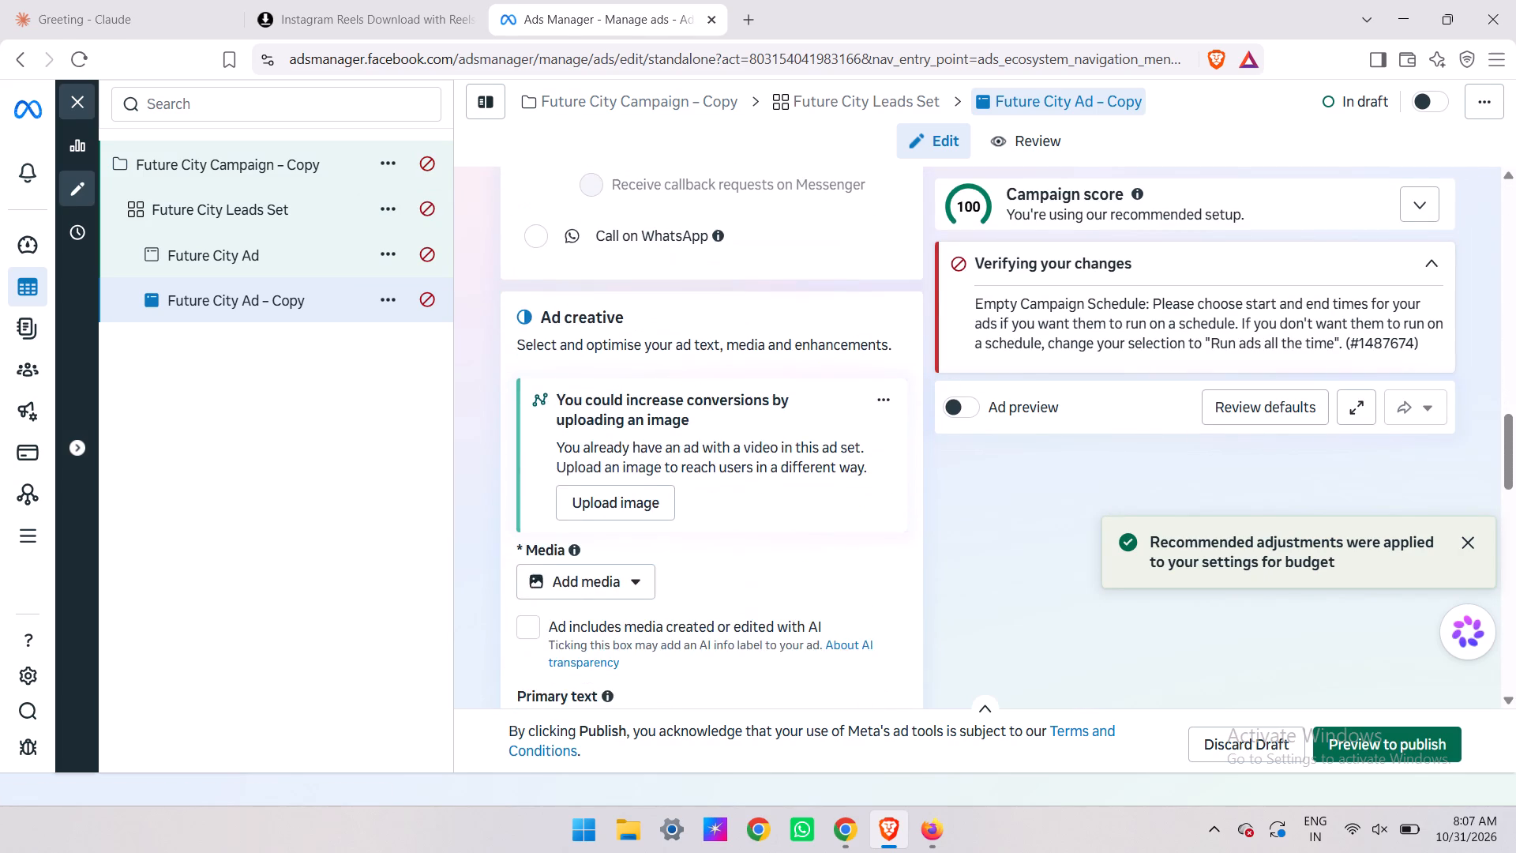
{"action": "scroll", "coordinate": [627, 460], "scroll_direction": "down", "scroll_amount": 2}
{"action": "scroll", "coordinate": [621, 386], "scroll_direction": "down", "scroll_amount": 2}
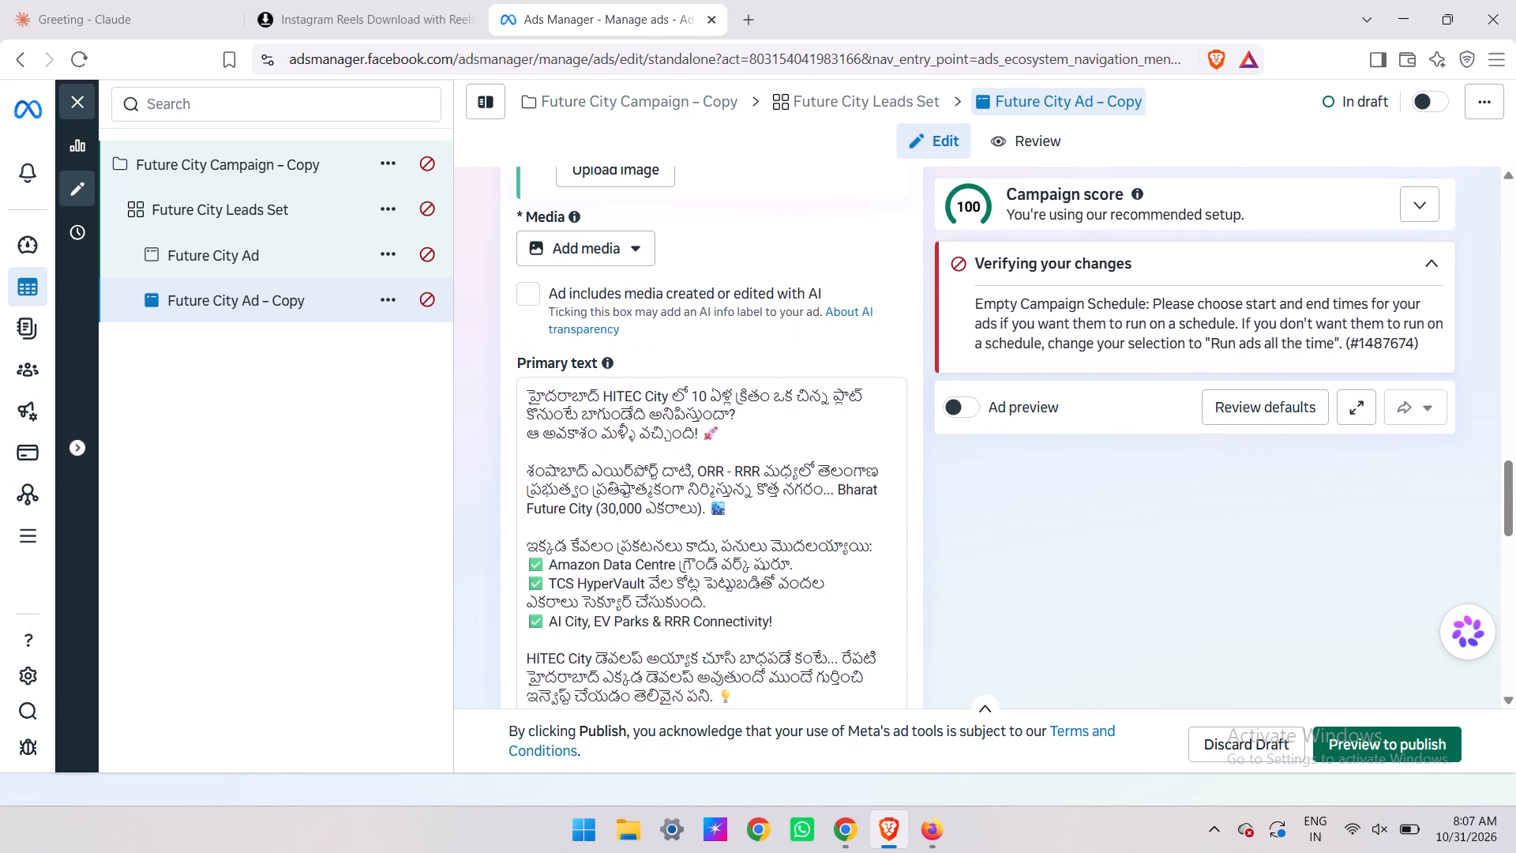
{"action": "scroll", "coordinate": [621, 386], "scroll_direction": "down", "scroll_amount": 3}
{"action": "scroll", "coordinate": [621, 386], "scroll_direction": "up", "scroll_amount": 1}
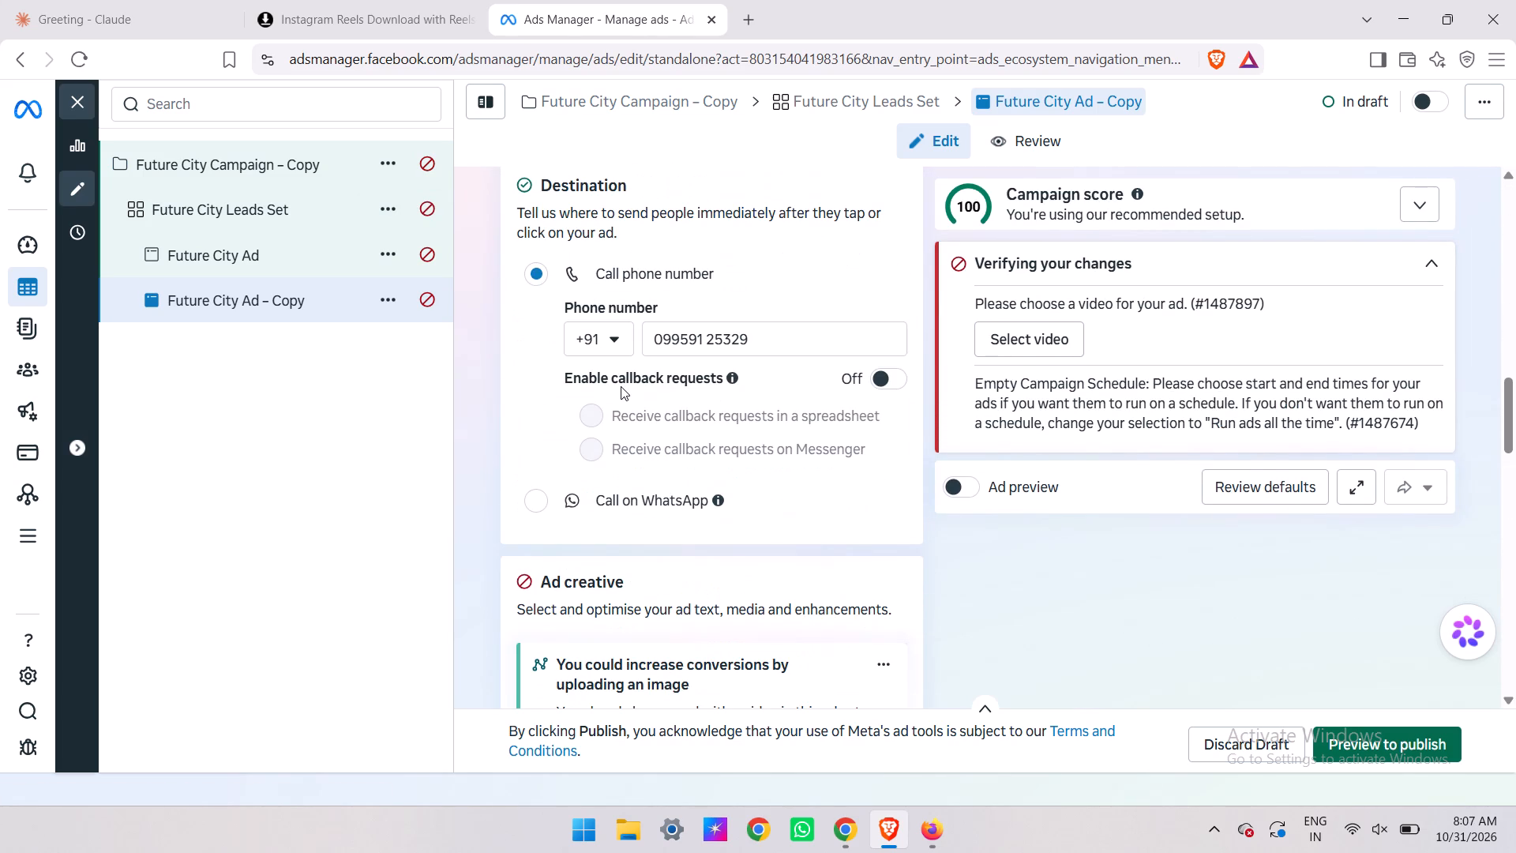
{"action": "scroll", "coordinate": [687, 614], "scroll_direction": "down", "scroll_amount": 2}
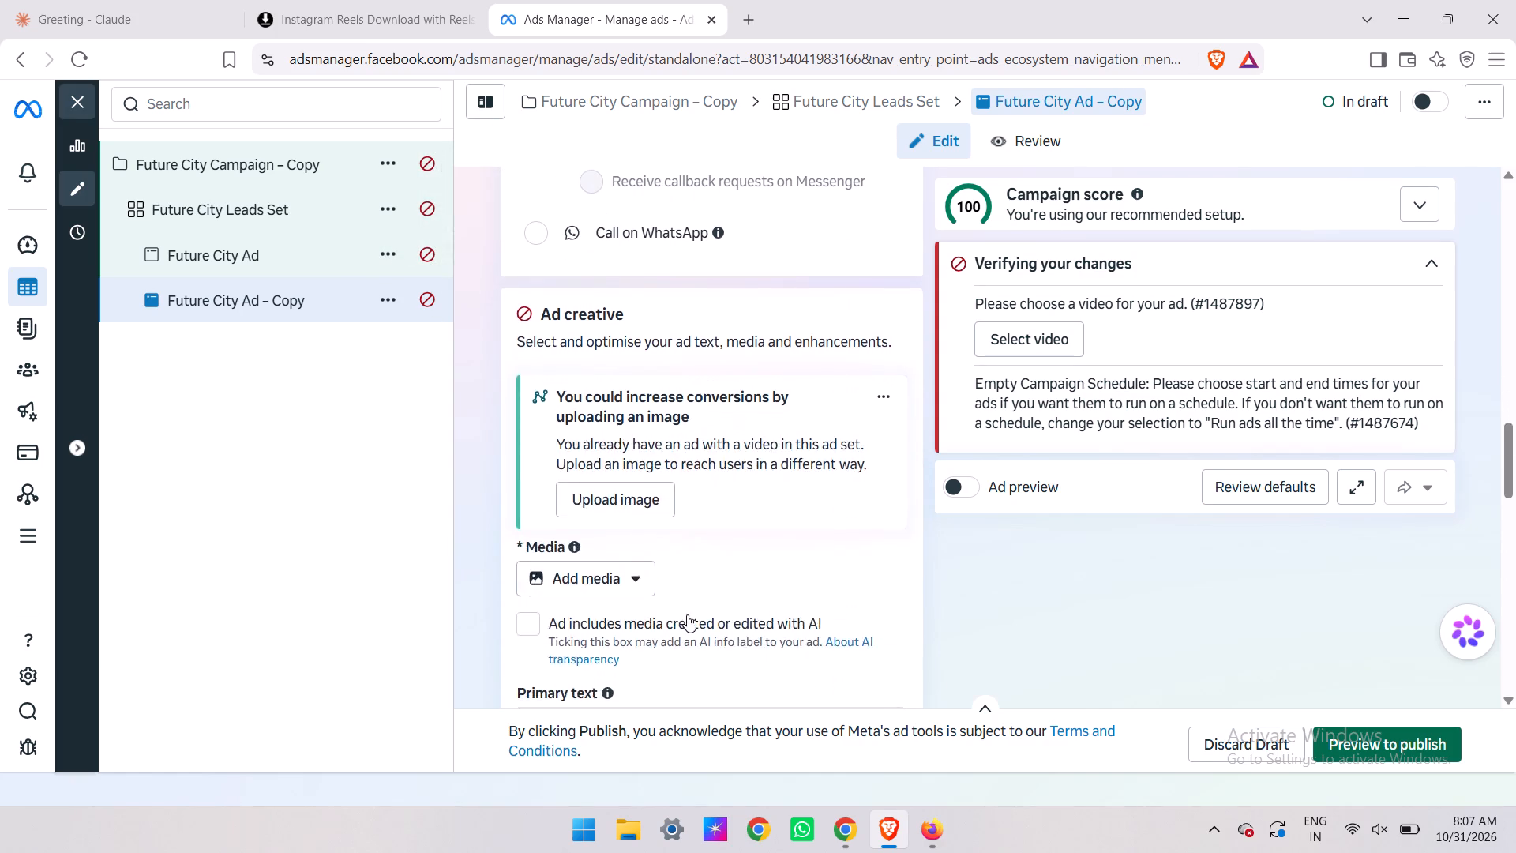
{"action": "scroll", "coordinate": [687, 614], "scroll_direction": "down", "scroll_amount": 1}
{"action": "left_click", "coordinate": [568, 231]}
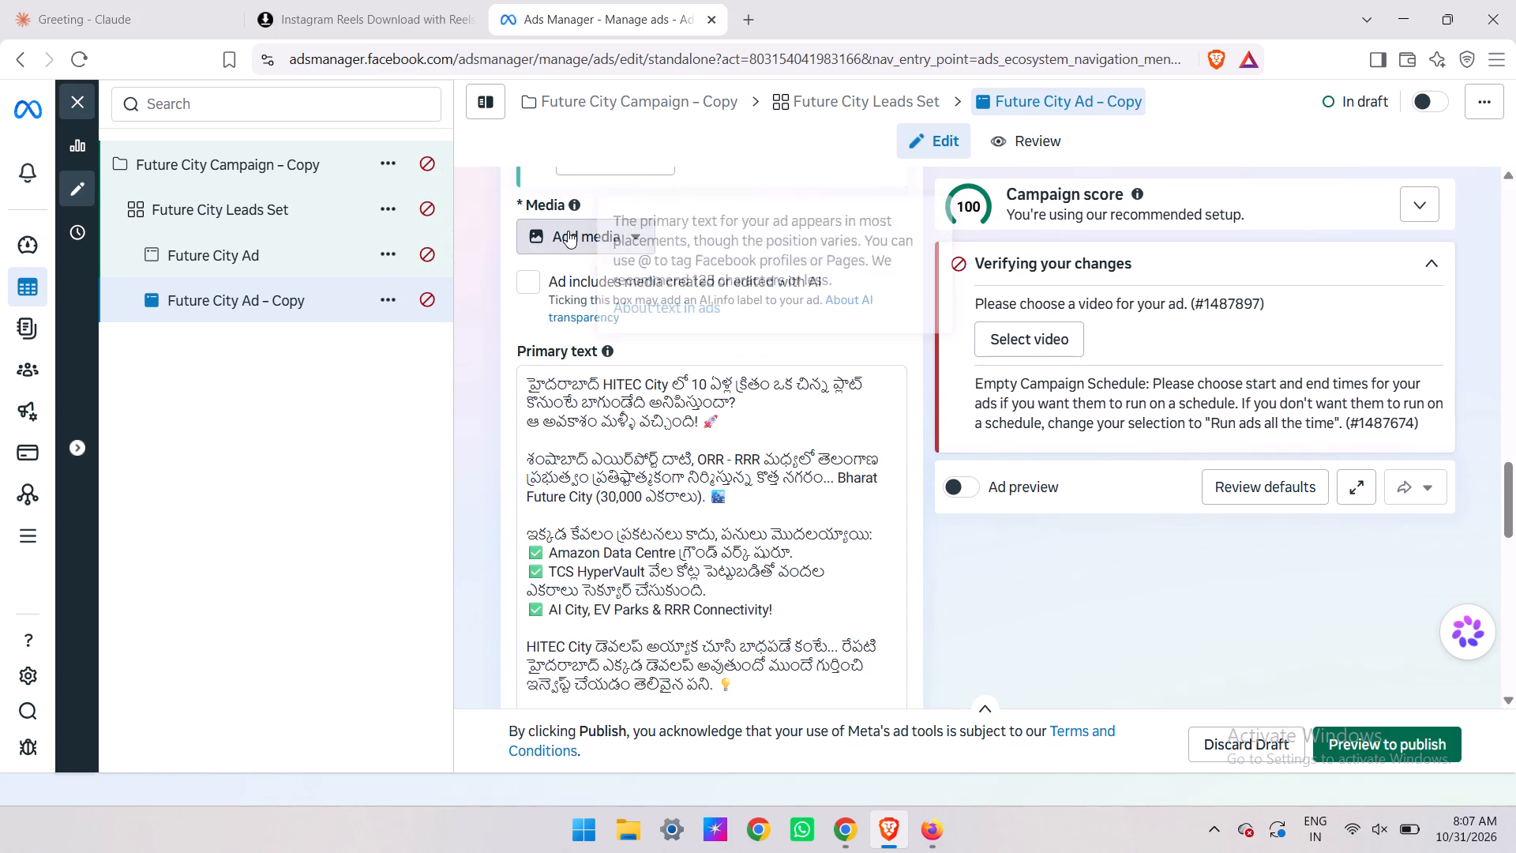
{"action": "left_click", "coordinate": [584, 329]}
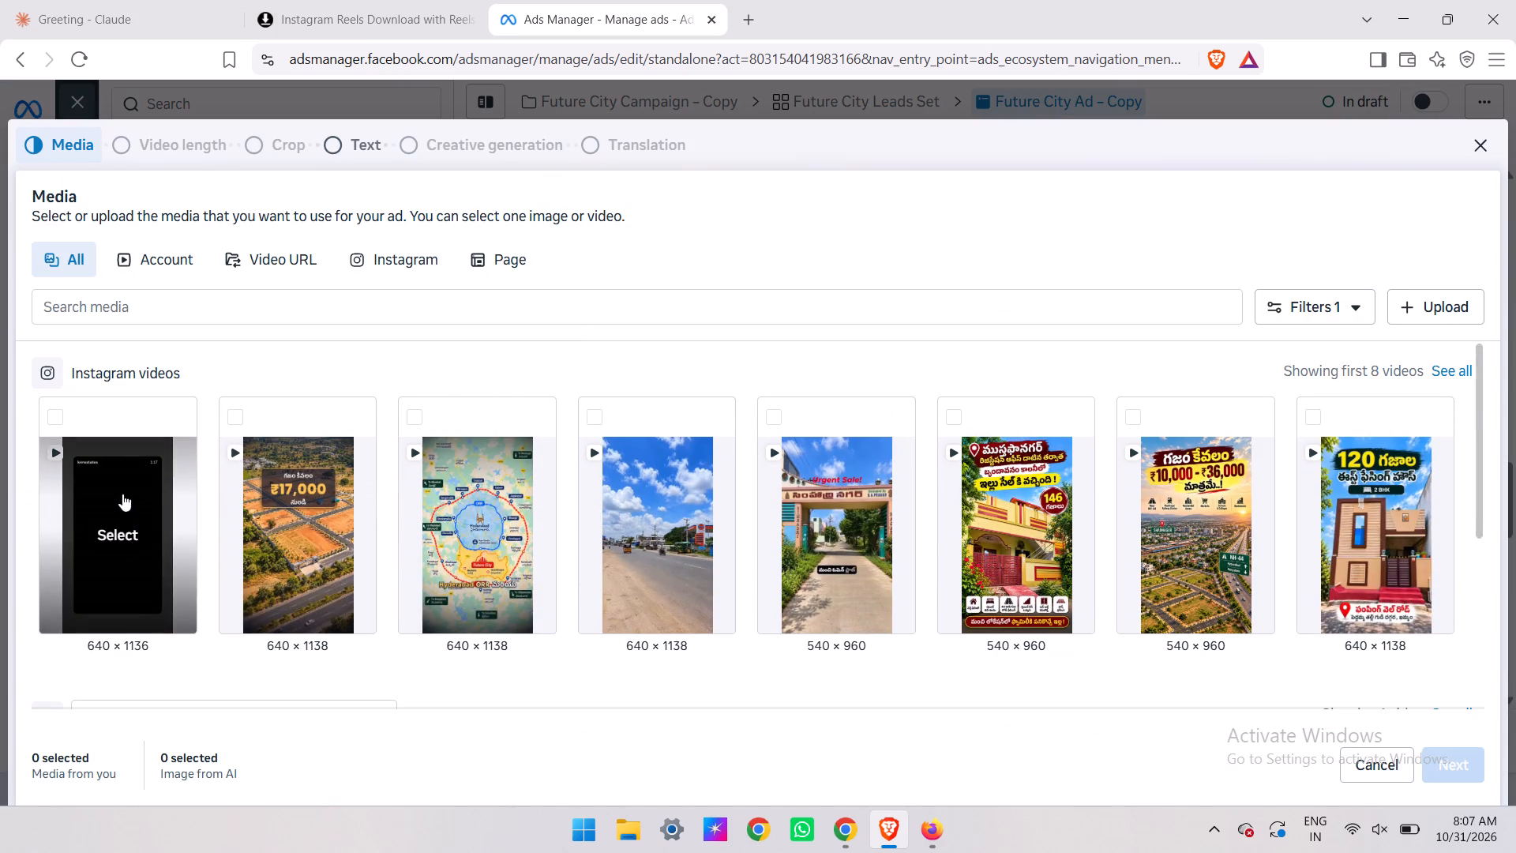
{"action": "left_click", "coordinate": [263, 457]}
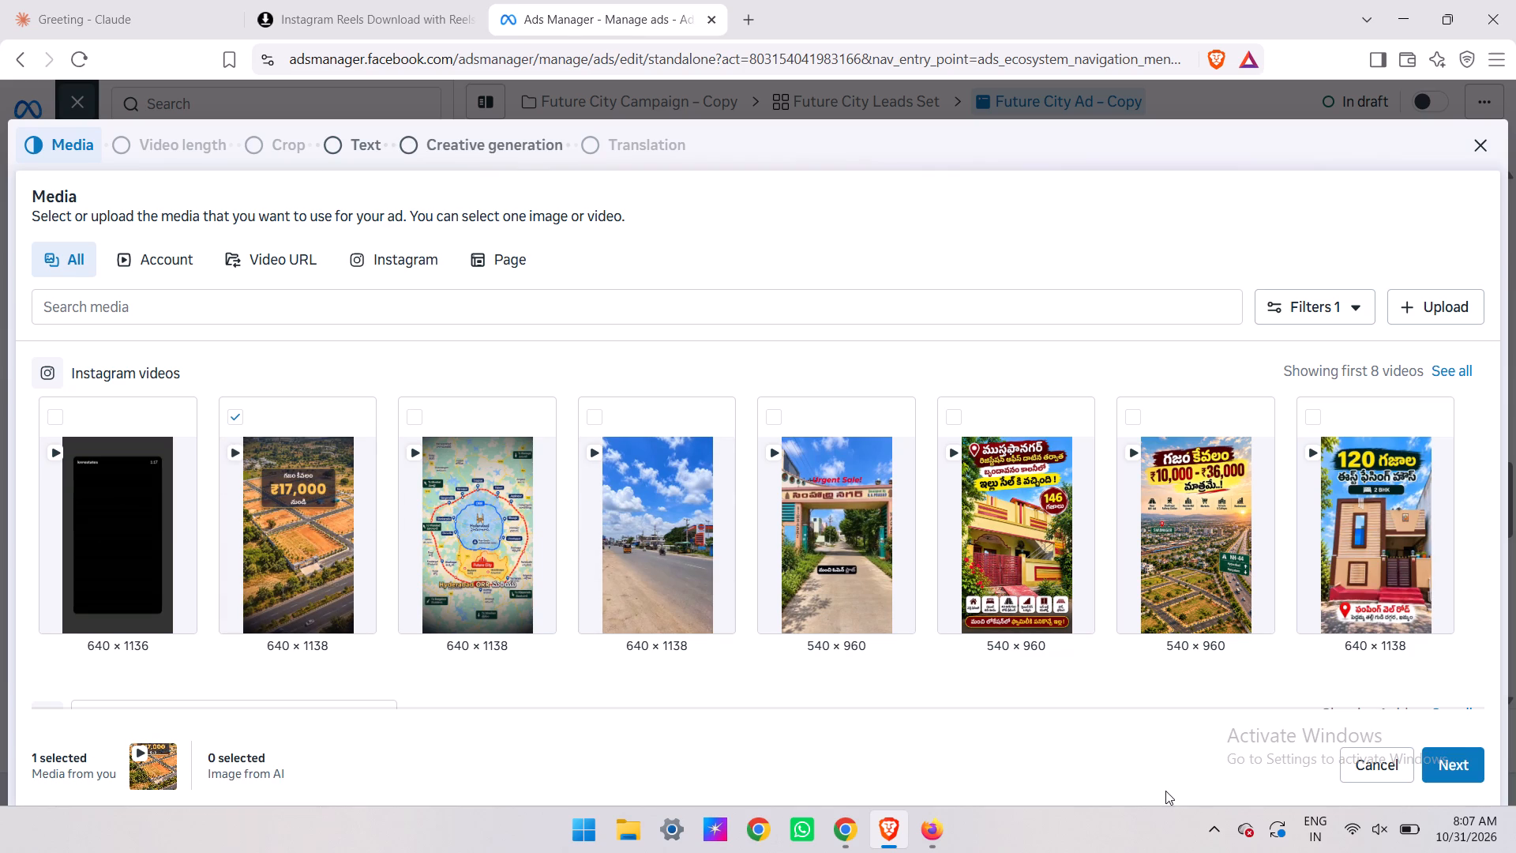
{"action": "left_click", "coordinate": [1458, 764]}
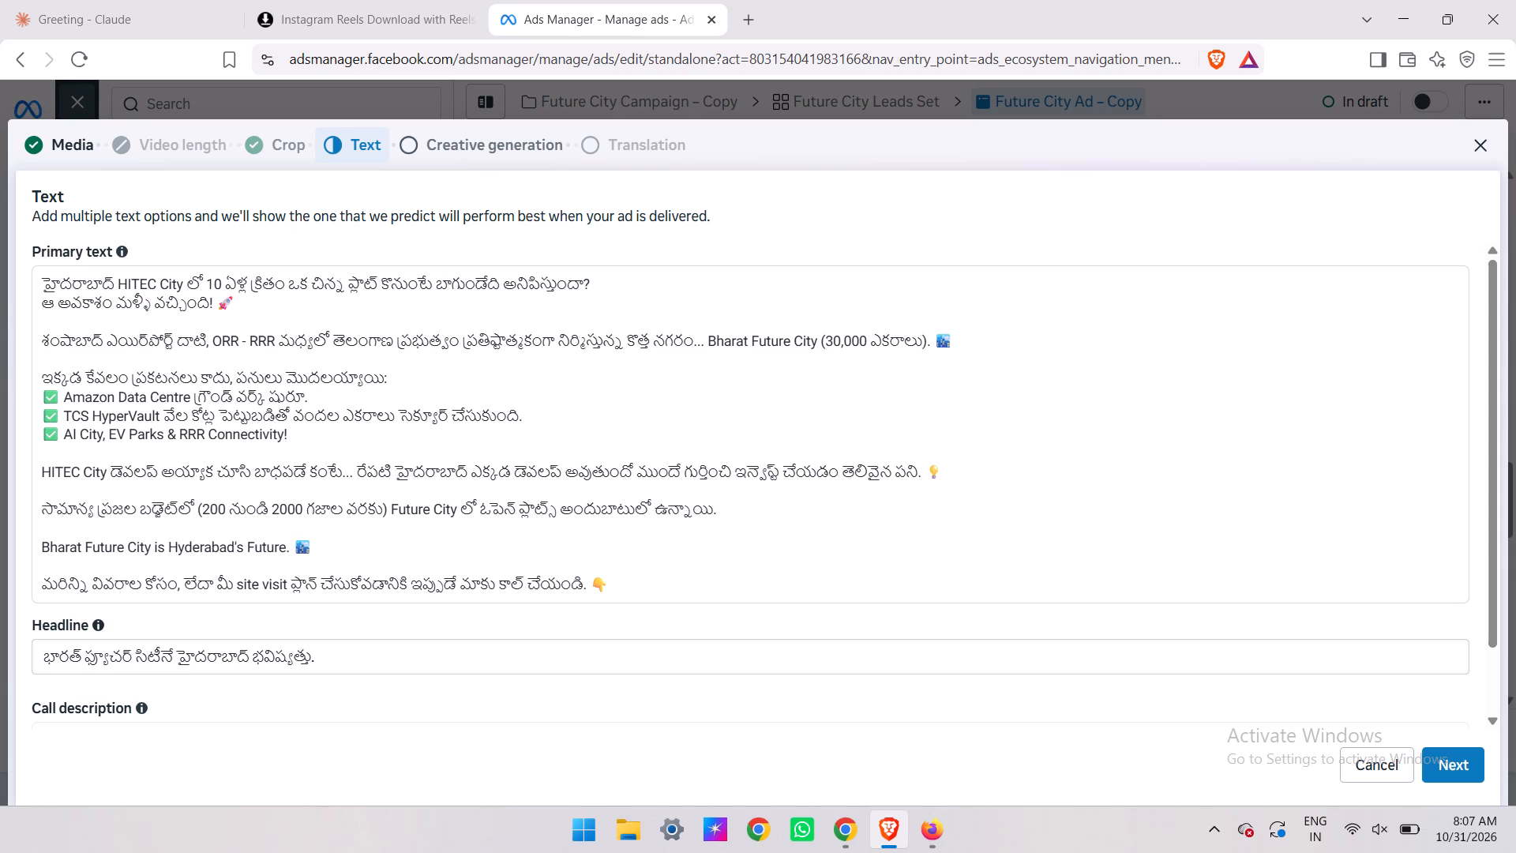
Review the ad's primary text, headline and call description, and continue to creative generation.
{"action": "scroll", "coordinate": [332, 656], "scroll_direction": "up", "scroll_amount": 1}
{"action": "scroll", "coordinate": [332, 656], "scroll_direction": "down", "scroll_amount": 1}
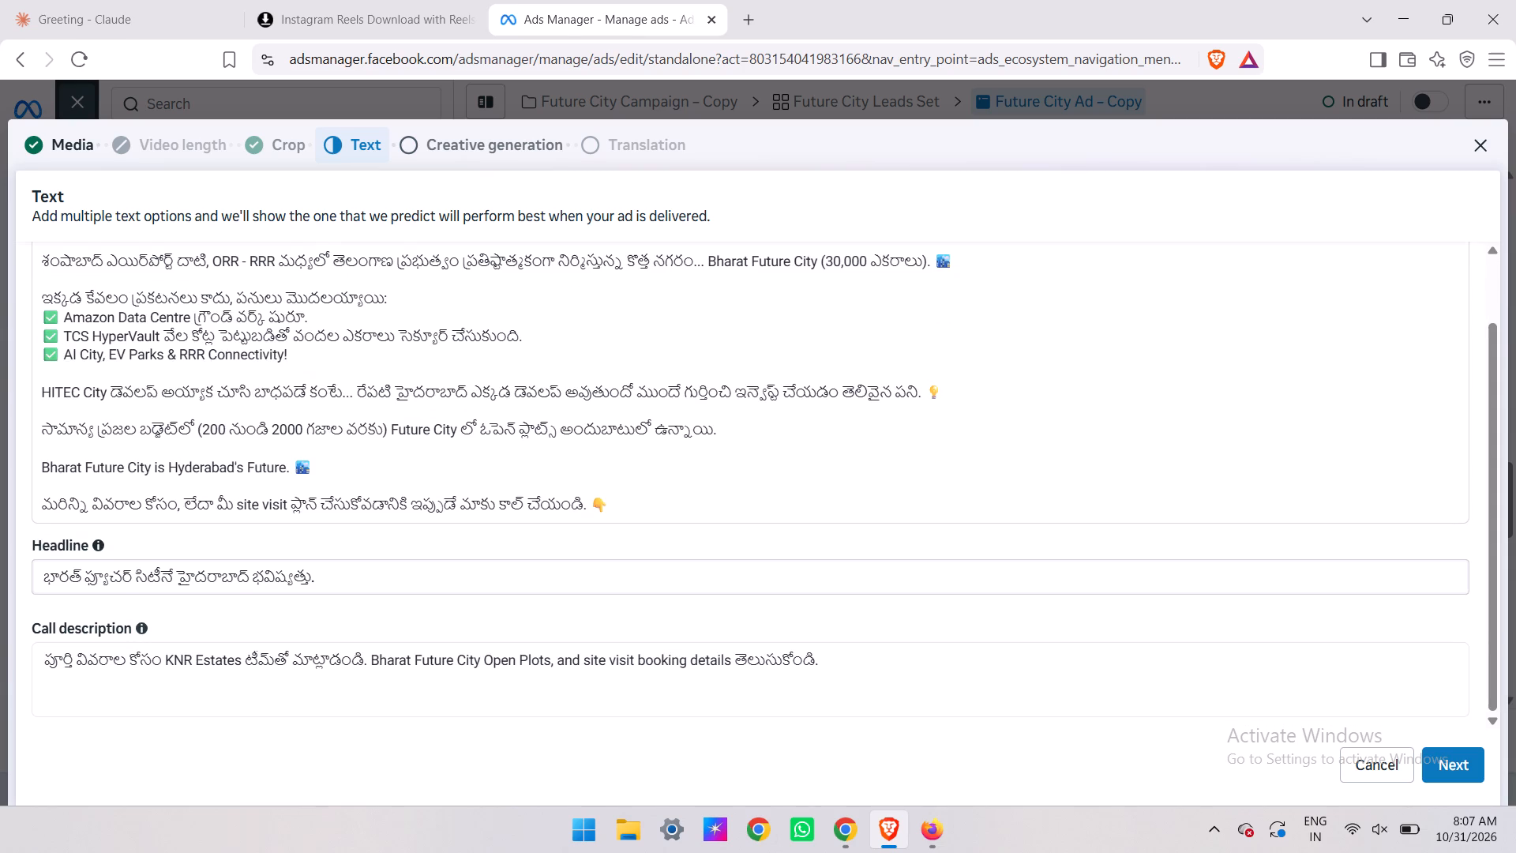
{"action": "scroll", "coordinate": [332, 656], "scroll_direction": "down", "scroll_amount": 1}
{"action": "scroll", "coordinate": [1134, 648], "scroll_direction": "up", "scroll_amount": 2}
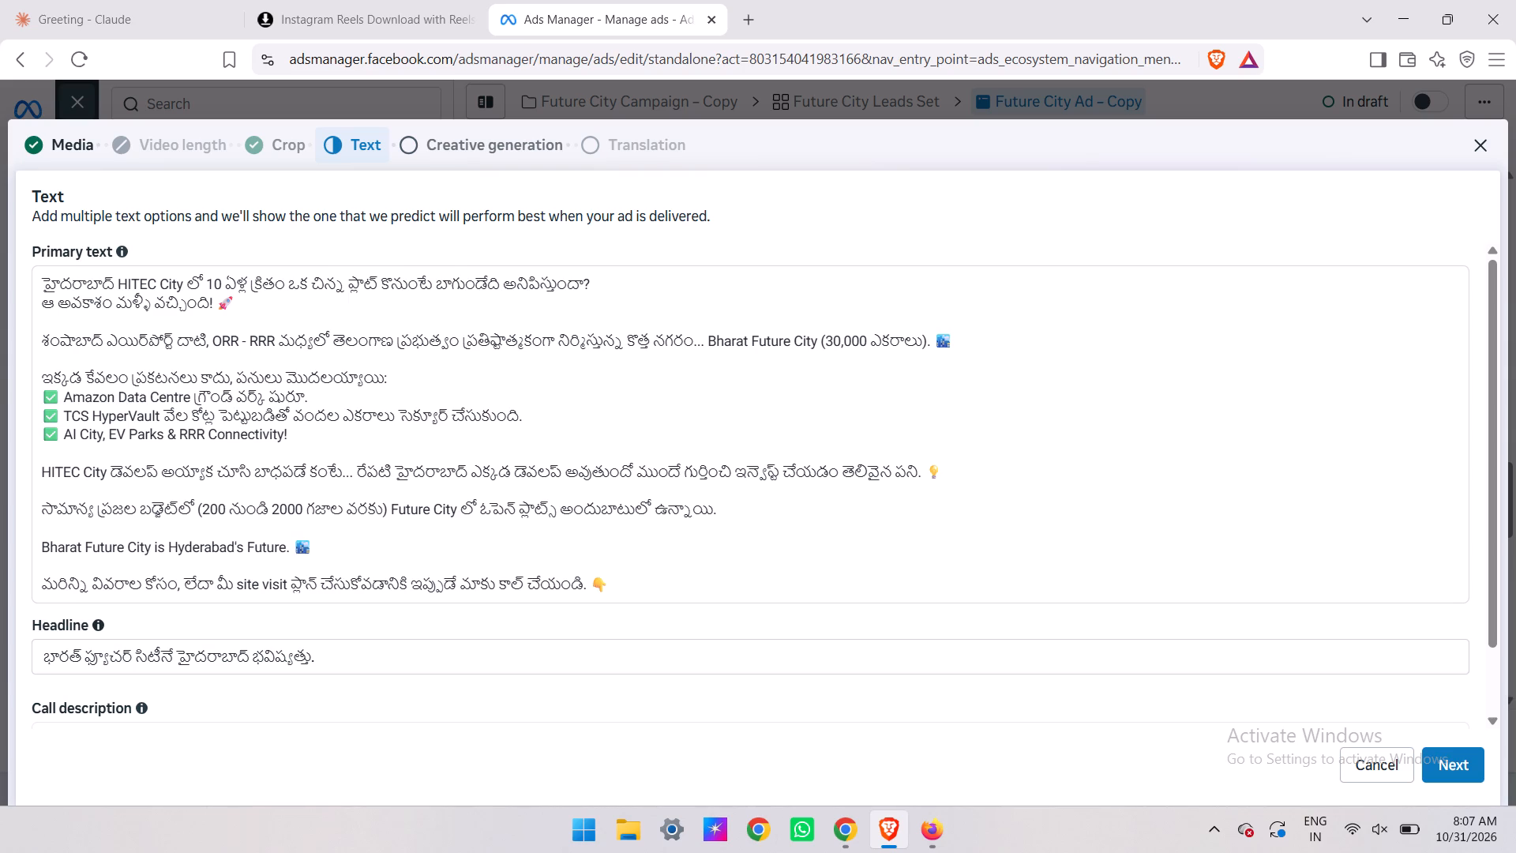
{"action": "left_click", "coordinate": [1439, 768]}
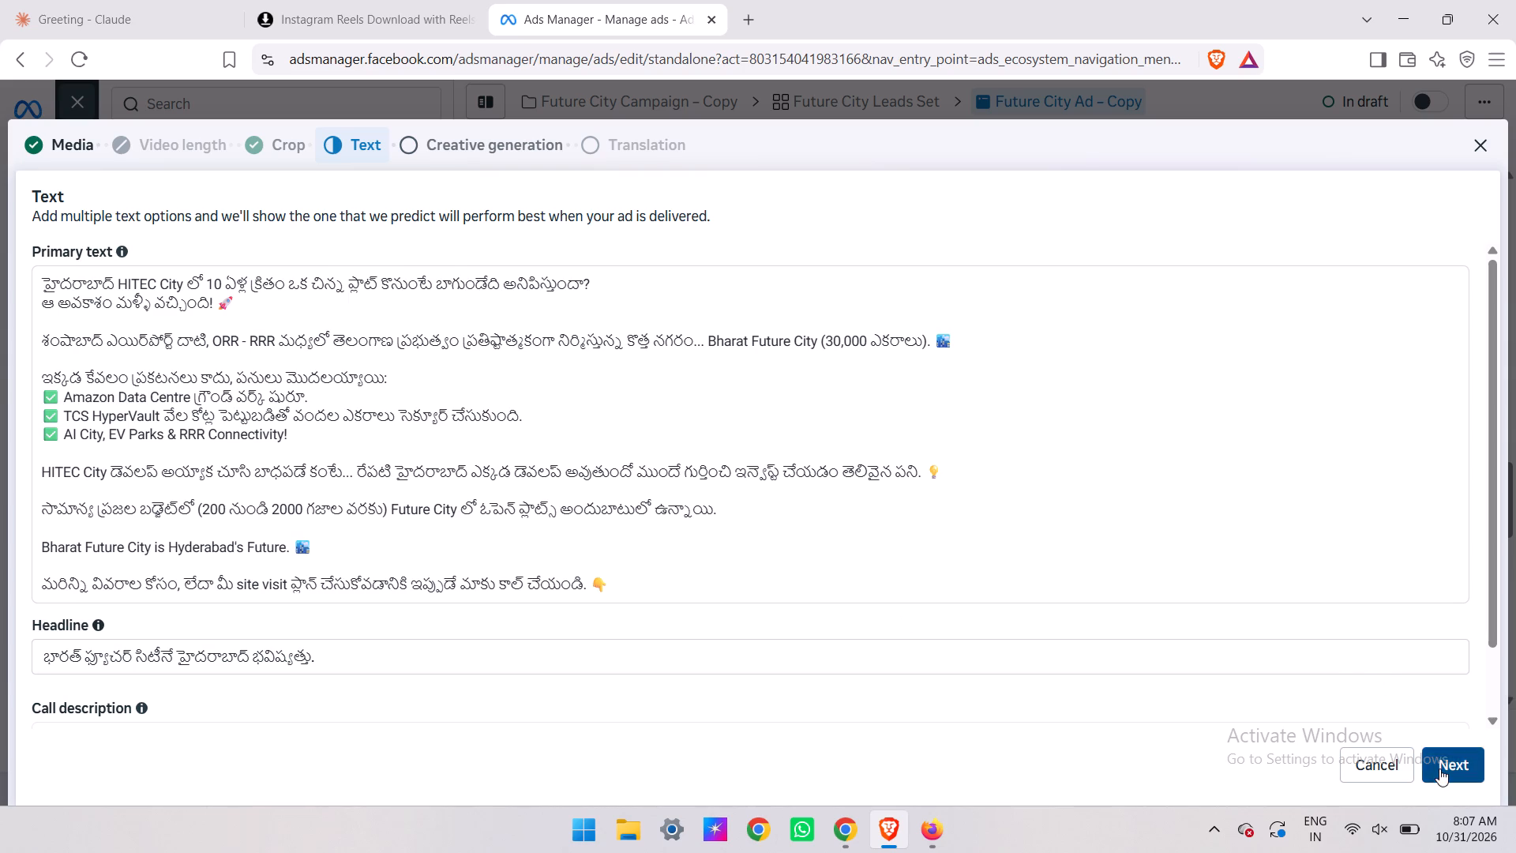
Add the AI companion images "Don't let later messages get missed" and "Stop the scroll with a strong hook" and finish the media setup.
{"action": "scroll", "coordinate": [1132, 504], "scroll_direction": "down", "scroll_amount": 1}
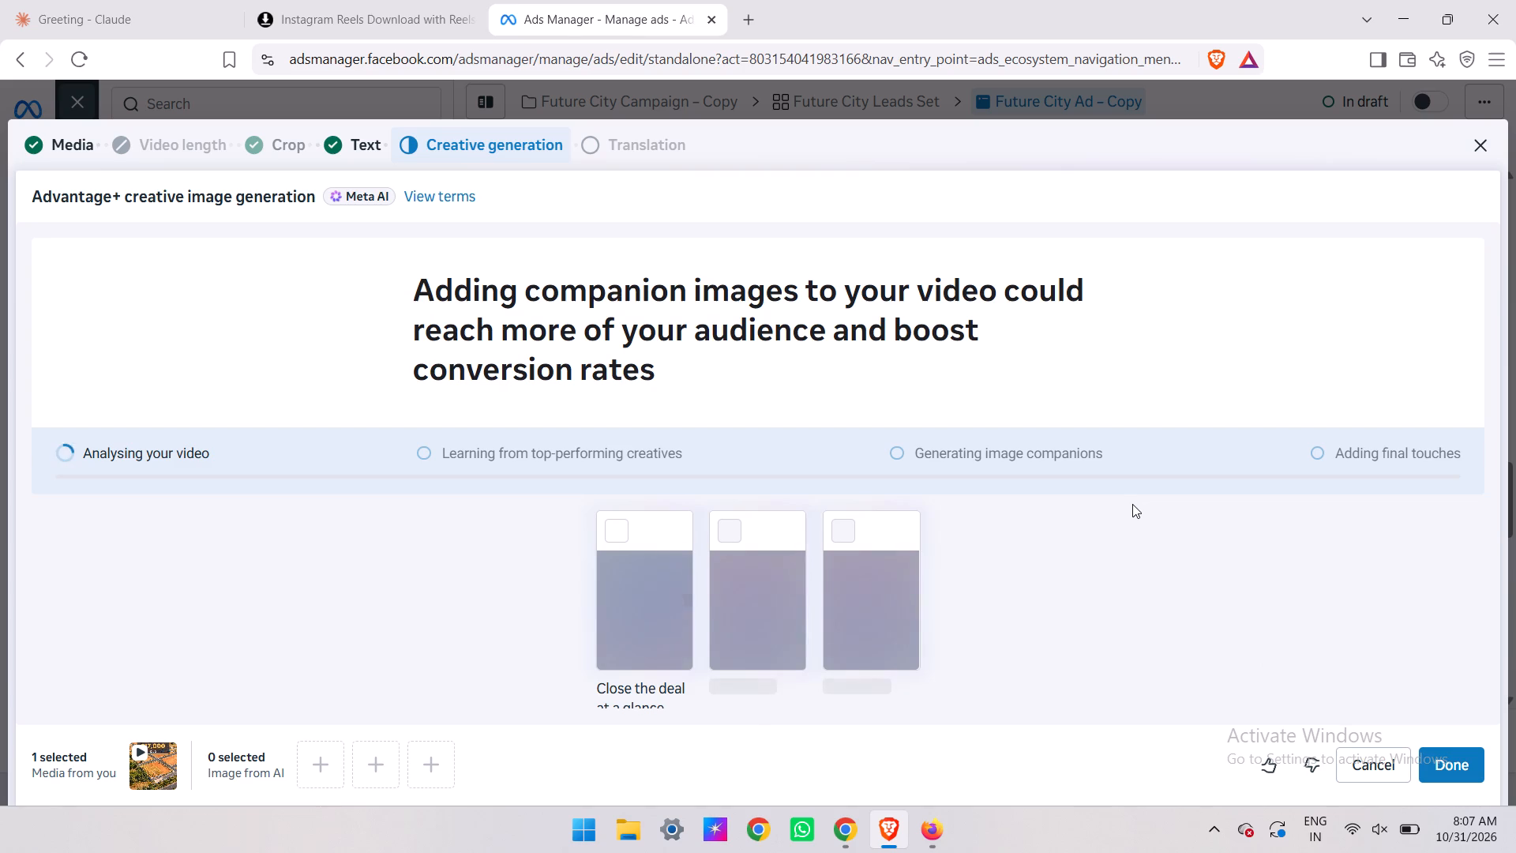
{"action": "scroll", "coordinate": [1132, 504], "scroll_direction": "down", "scroll_amount": 1}
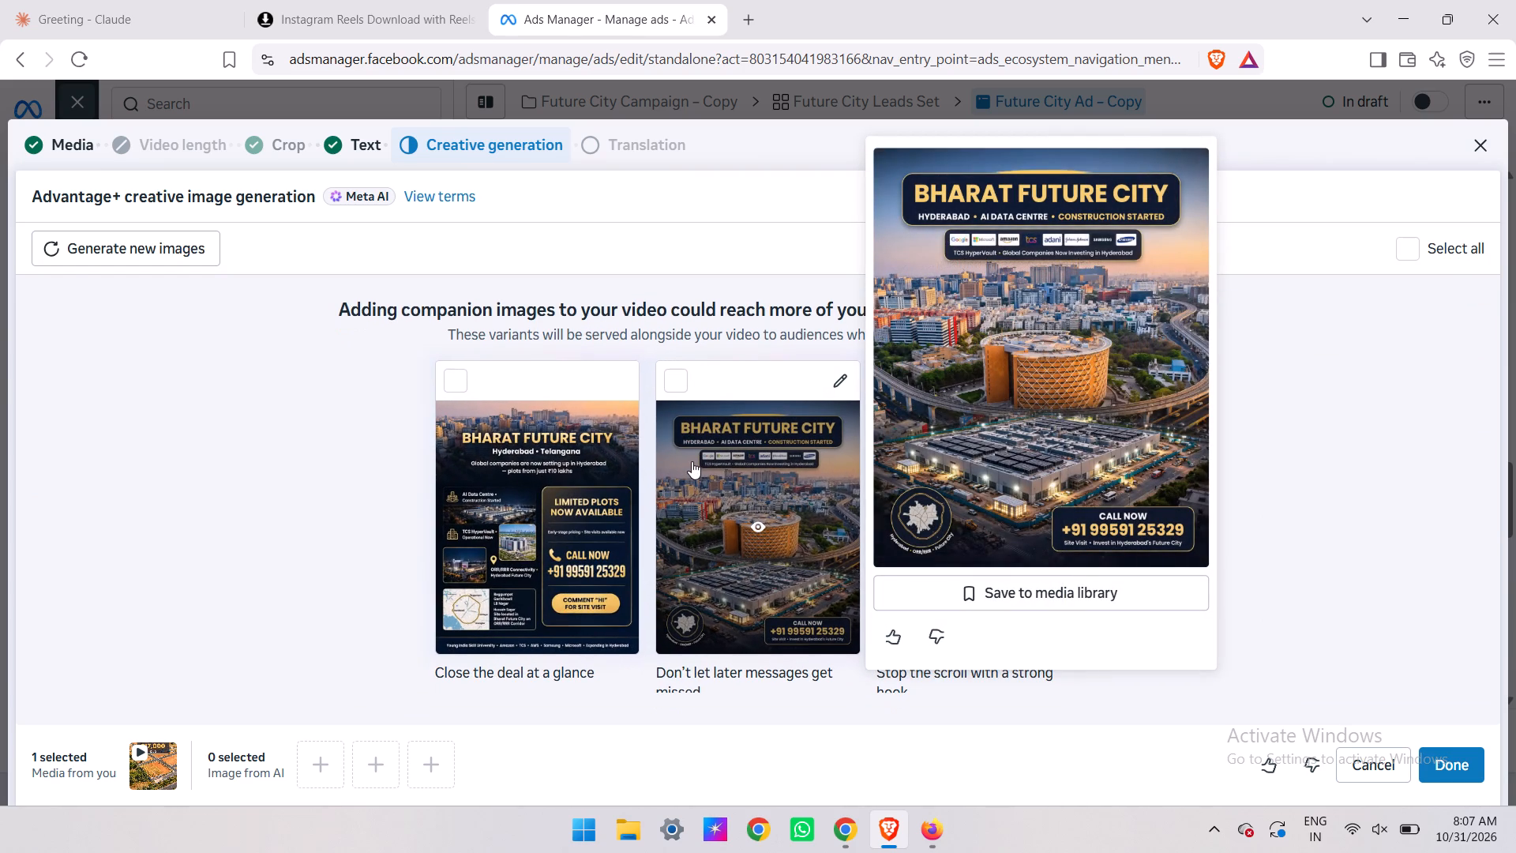
{"action": "left_click", "coordinate": [667, 369]}
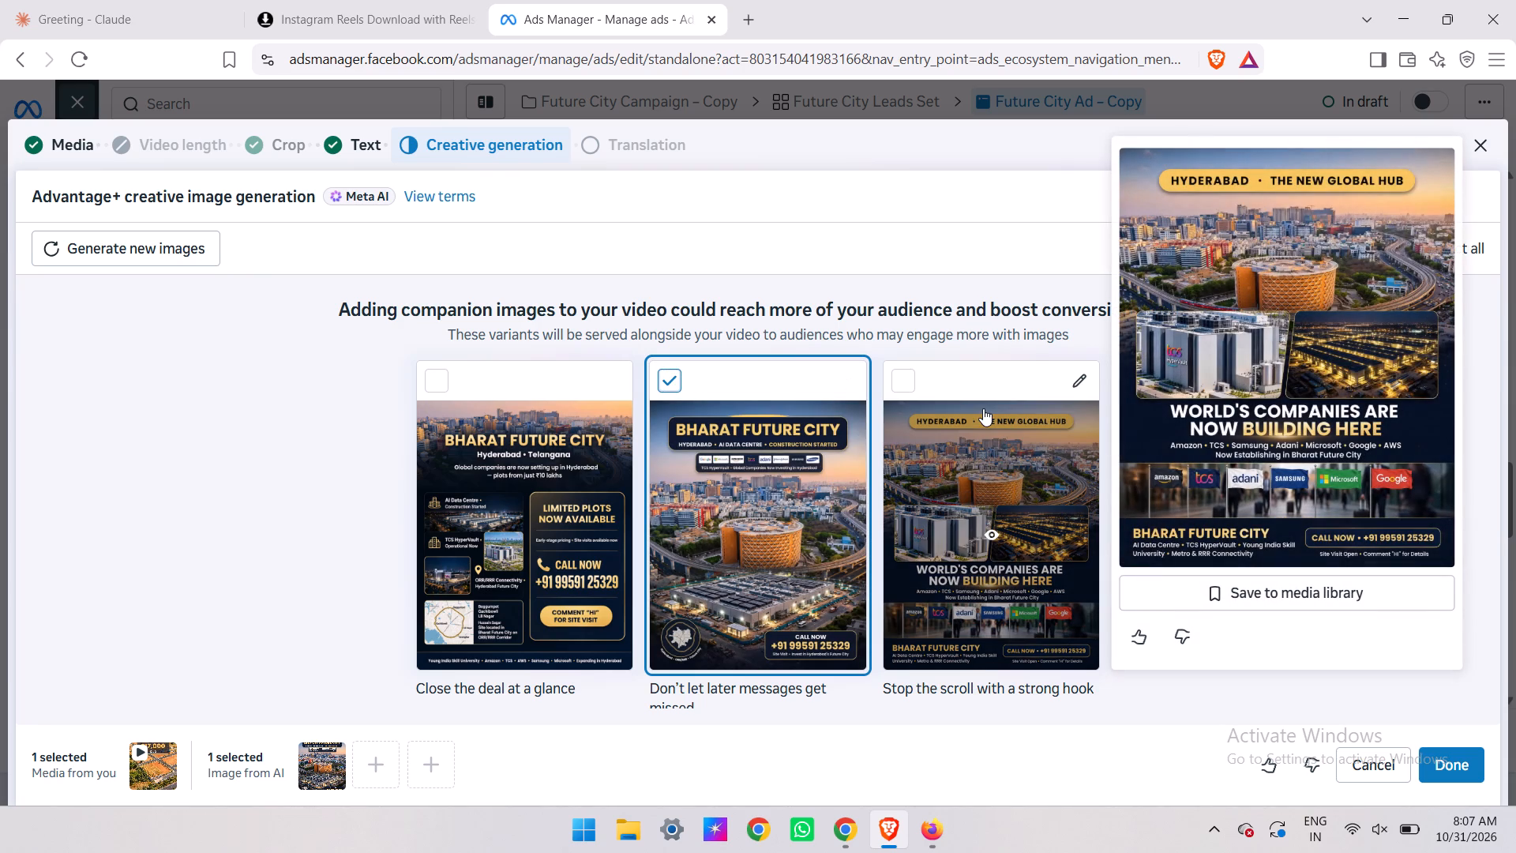
{"action": "left_click", "coordinate": [983, 408]}
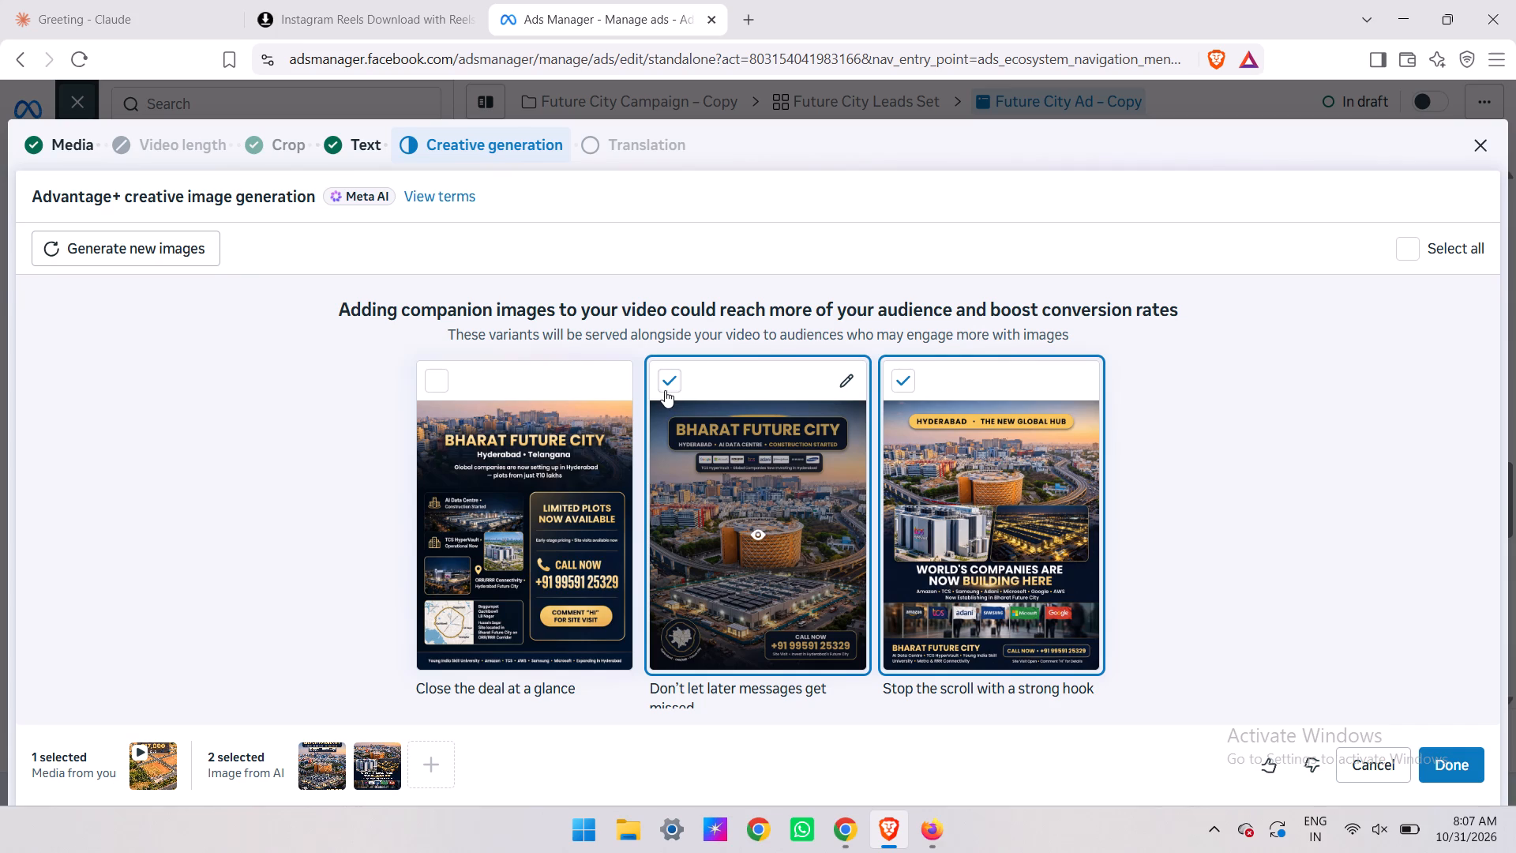
{"action": "left_click", "coordinate": [1453, 778]}
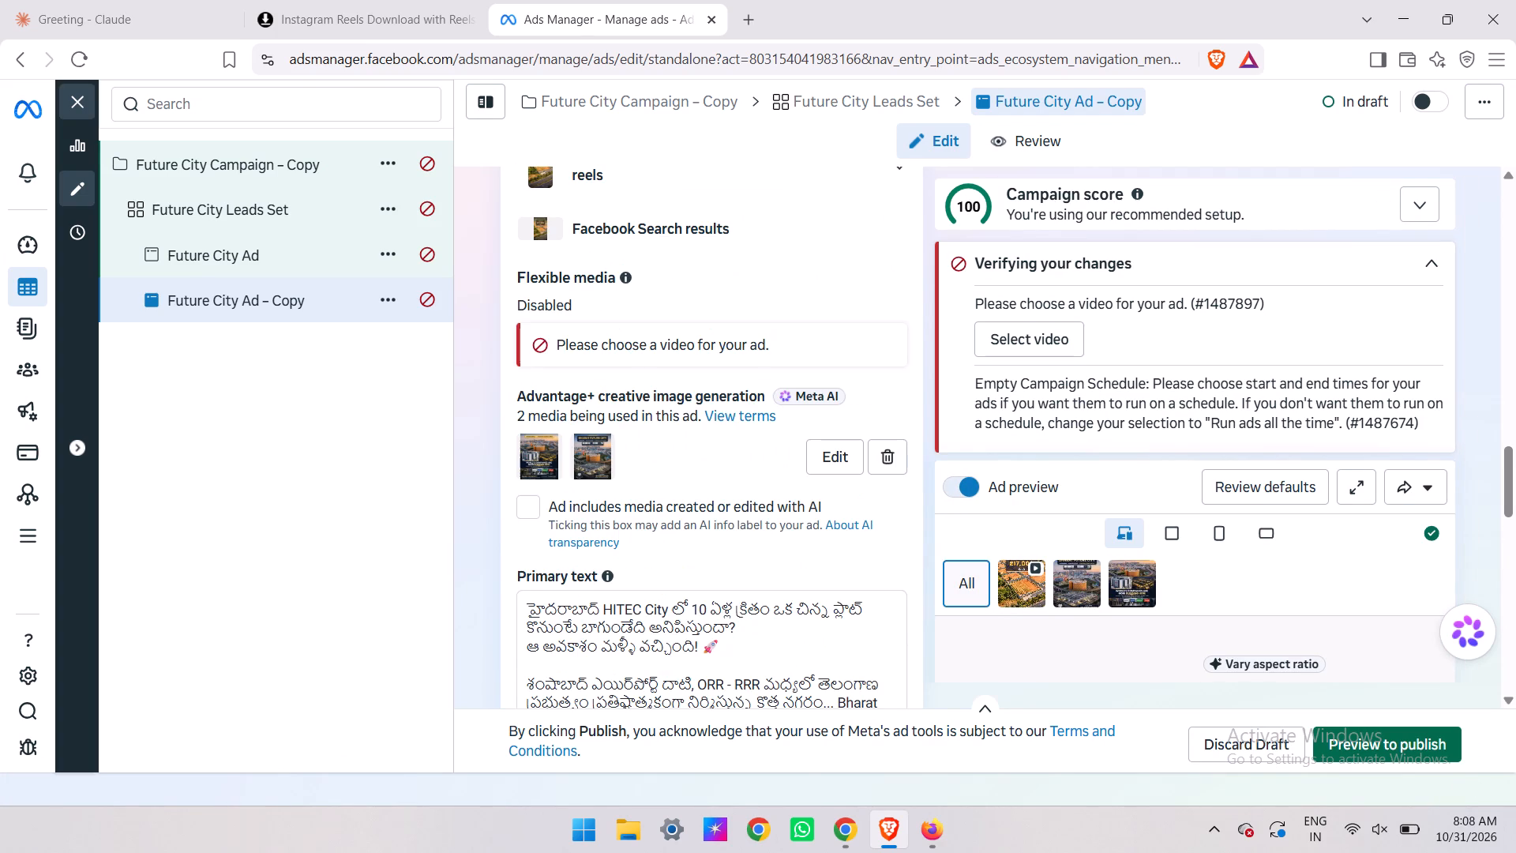
Review the creative, primary text, tracking settings and preview of Future City Ad – Copy.
{"action": "scroll", "coordinate": [742, 603], "scroll_direction": "down", "scroll_amount": 1}
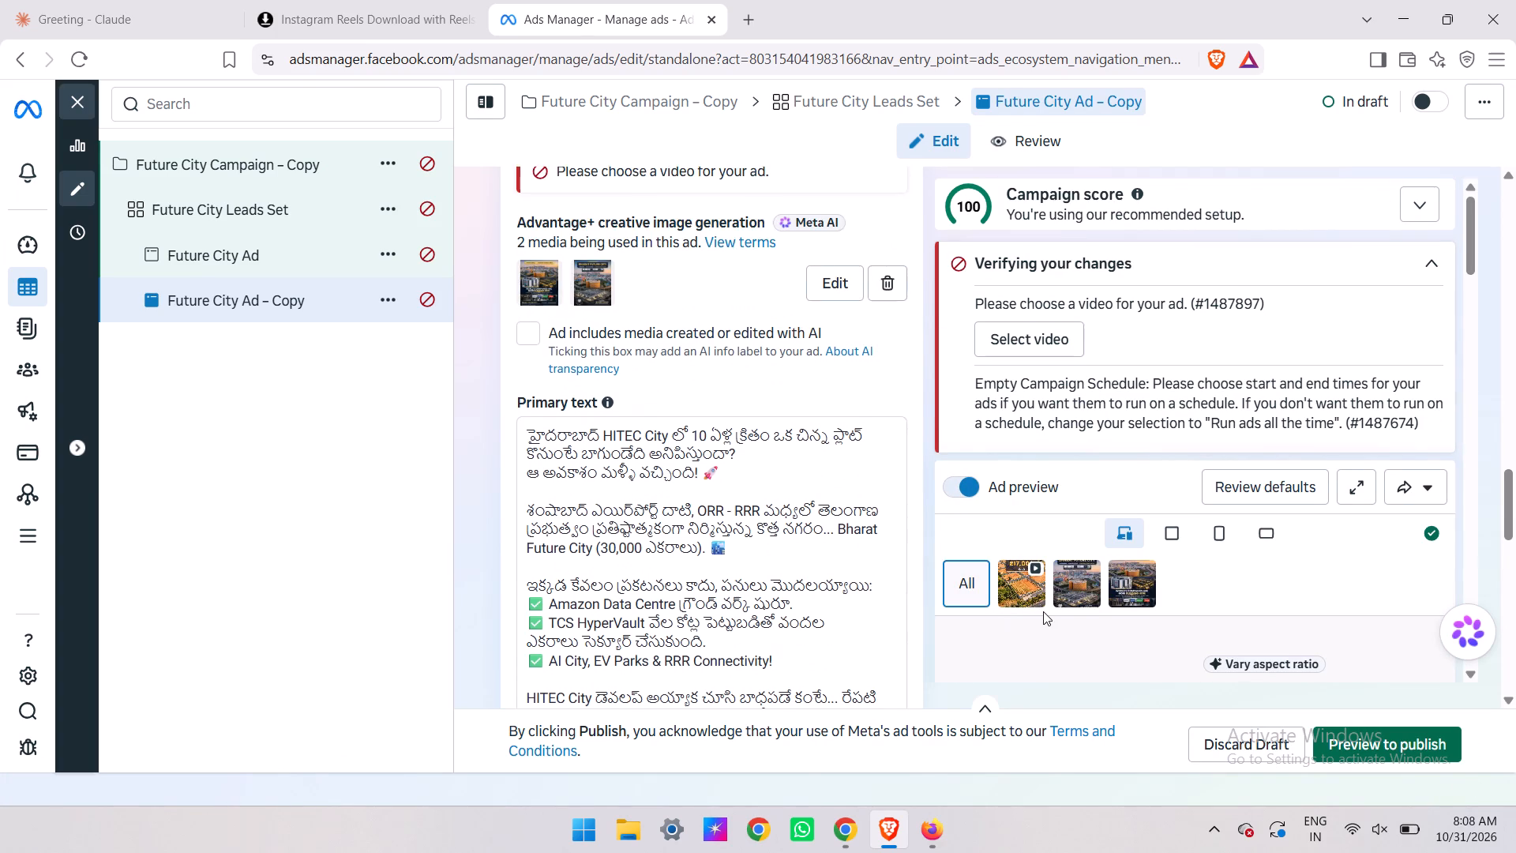
{"action": "scroll", "coordinate": [1043, 611], "scroll_direction": "down", "scroll_amount": 3}
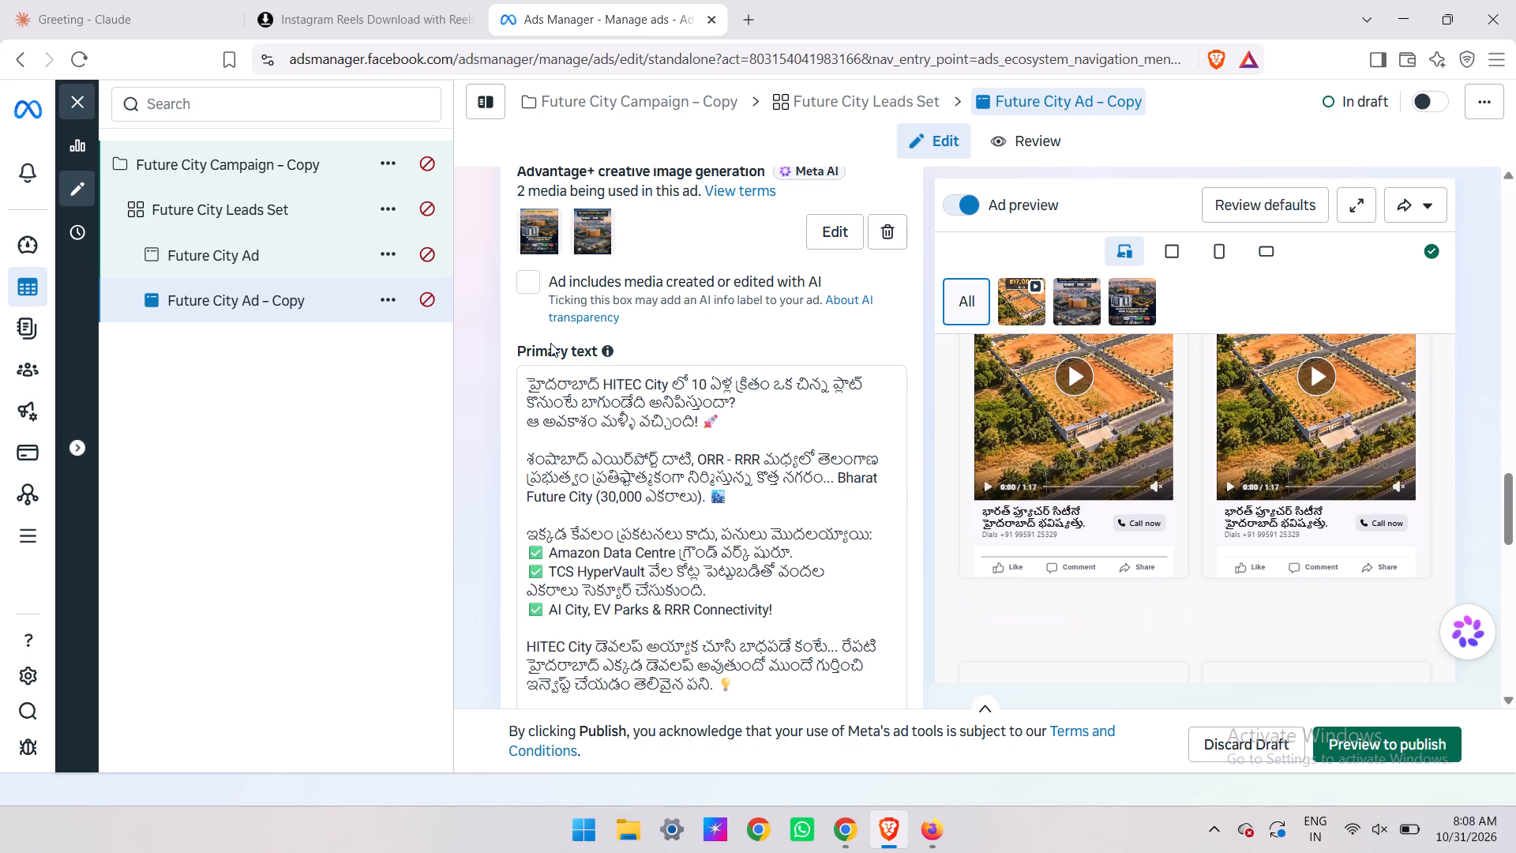
{"action": "scroll", "coordinate": [718, 494], "scroll_direction": "down", "scroll_amount": 7}
{"action": "scroll", "coordinate": [718, 494], "scroll_direction": "up", "scroll_amount": 5}
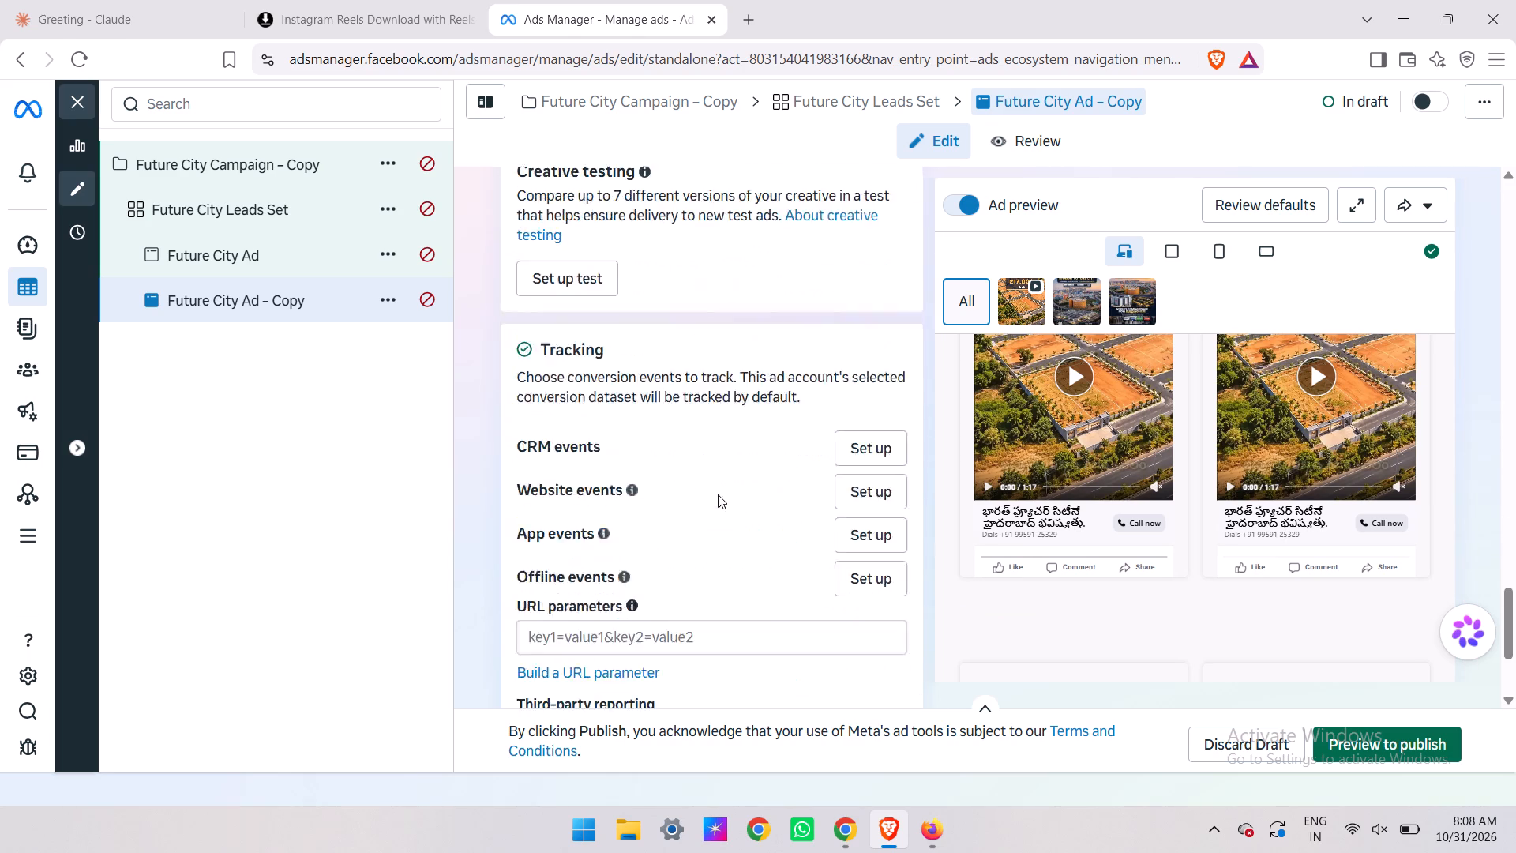
{"action": "scroll", "coordinate": [718, 494], "scroll_direction": "up", "scroll_amount": 1}
Open Future City Ad in the duplicated campaign and review its primary text, headline, call description, tracking and media settings.
{"action": "left_click", "coordinate": [272, 246]}
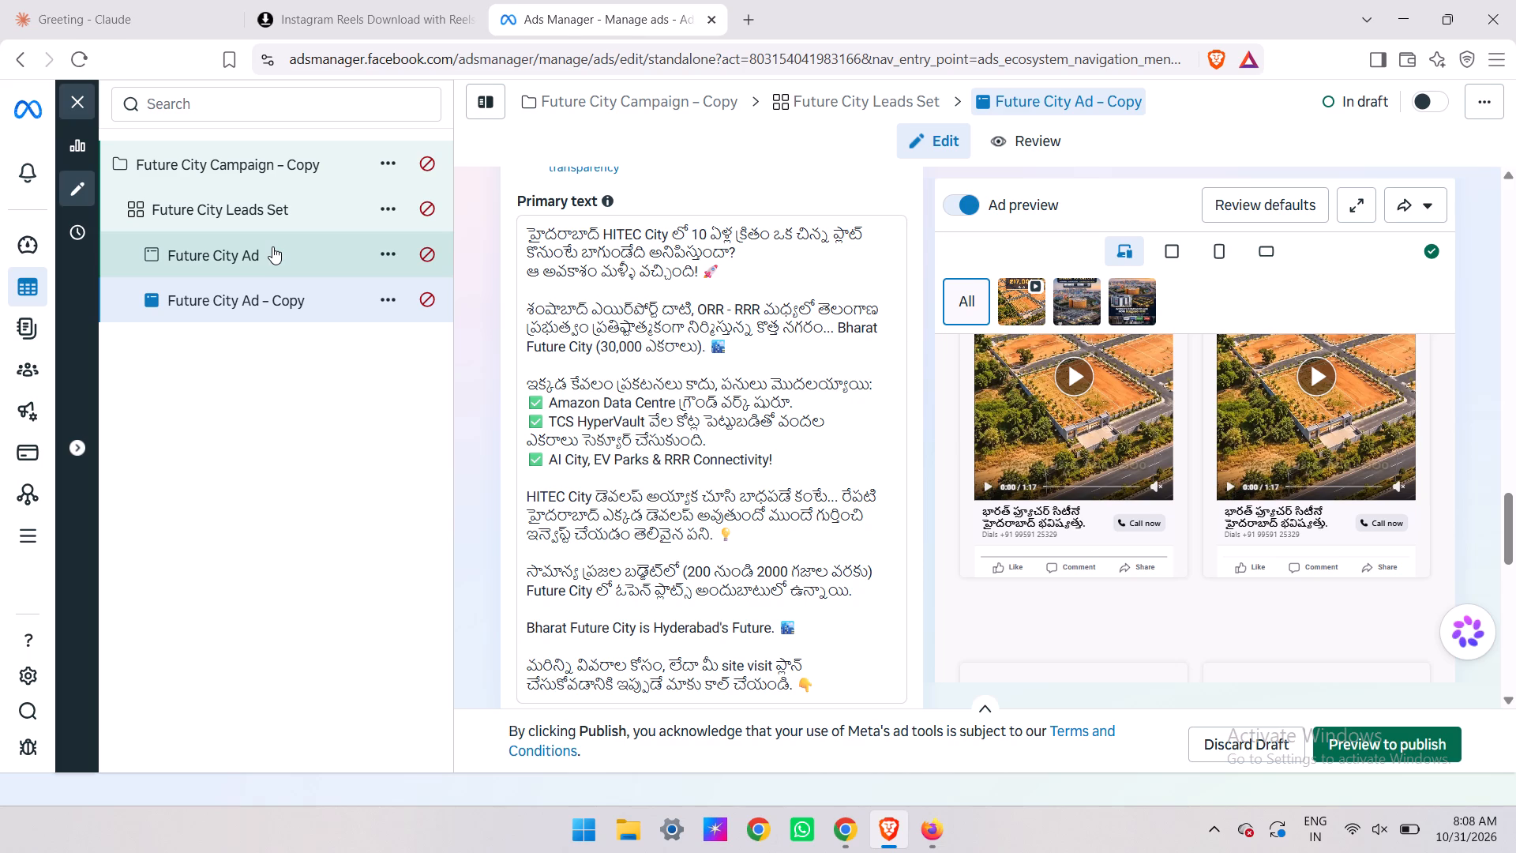
{"action": "scroll", "coordinate": [633, 472], "scroll_direction": "down", "scroll_amount": 1}
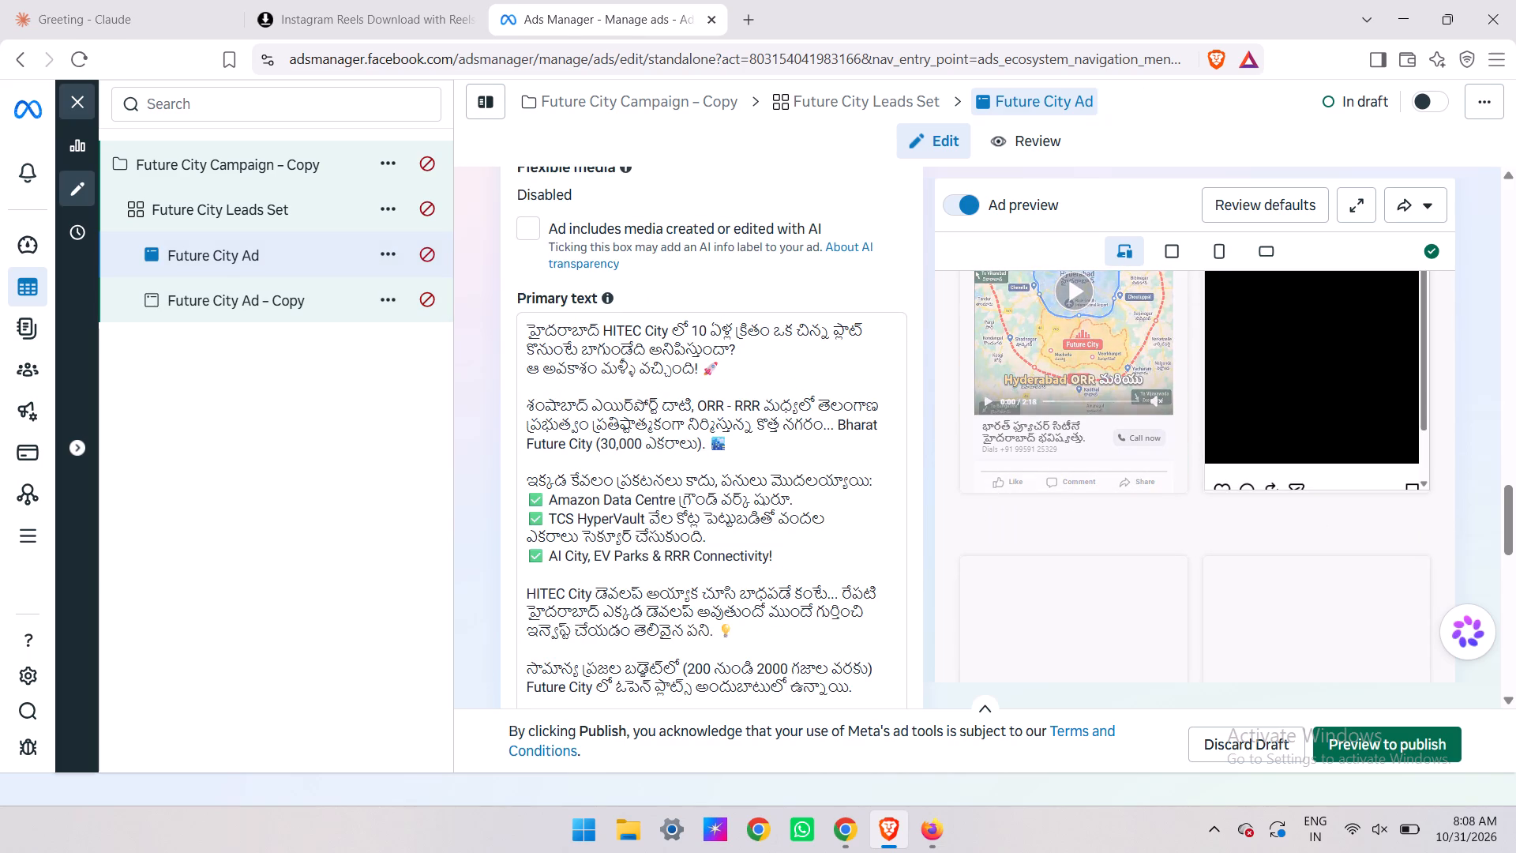
{"action": "scroll", "coordinate": [633, 472], "scroll_direction": "down", "scroll_amount": 5}
{"action": "scroll", "coordinate": [633, 472], "scroll_direction": "up", "scroll_amount": 2}
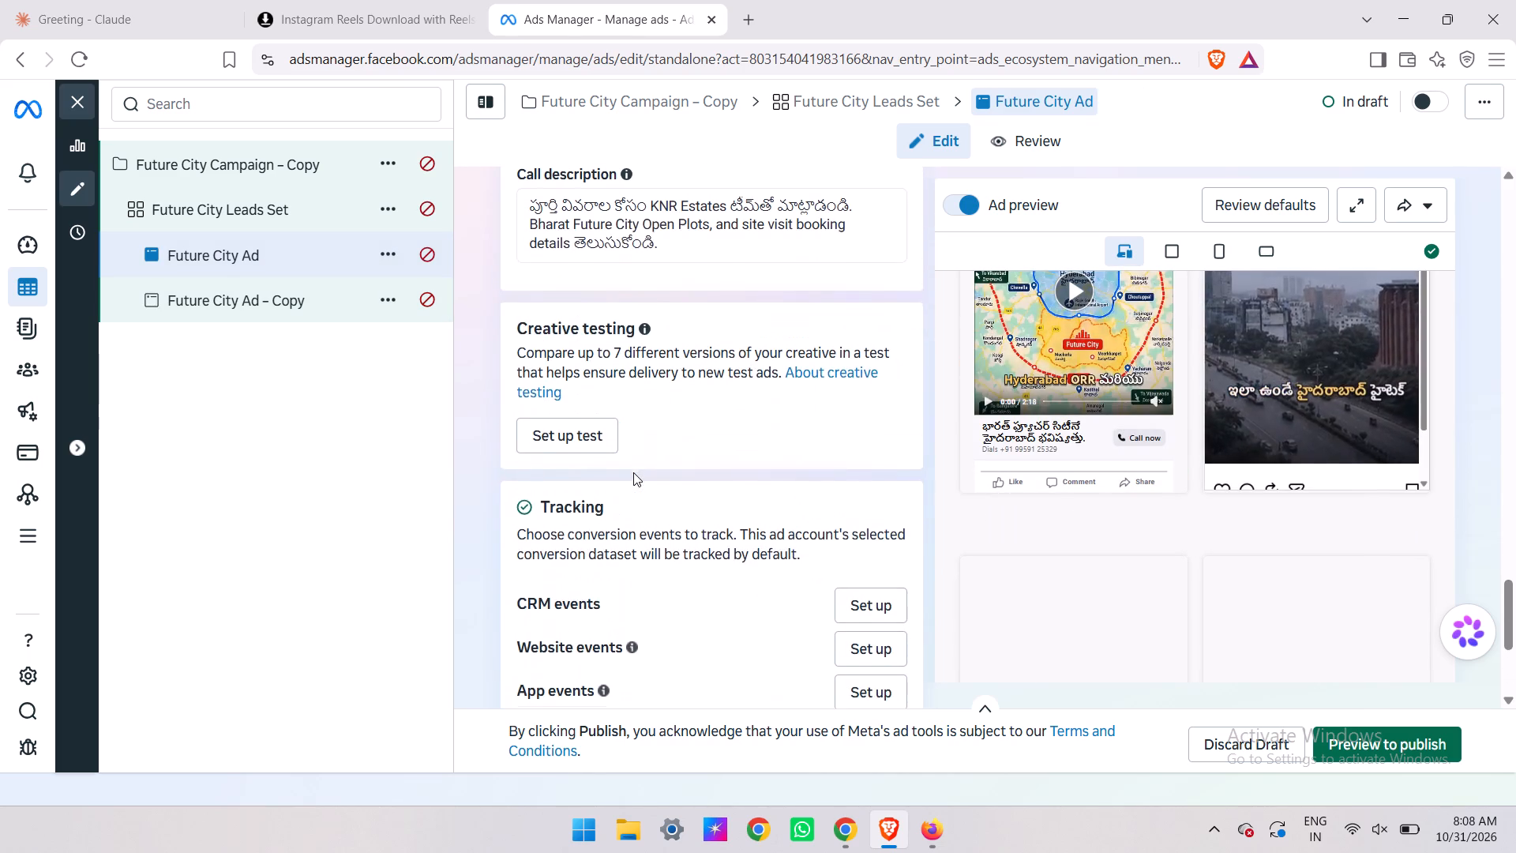
{"action": "scroll", "coordinate": [633, 472], "scroll_direction": "up", "scroll_amount": 3}
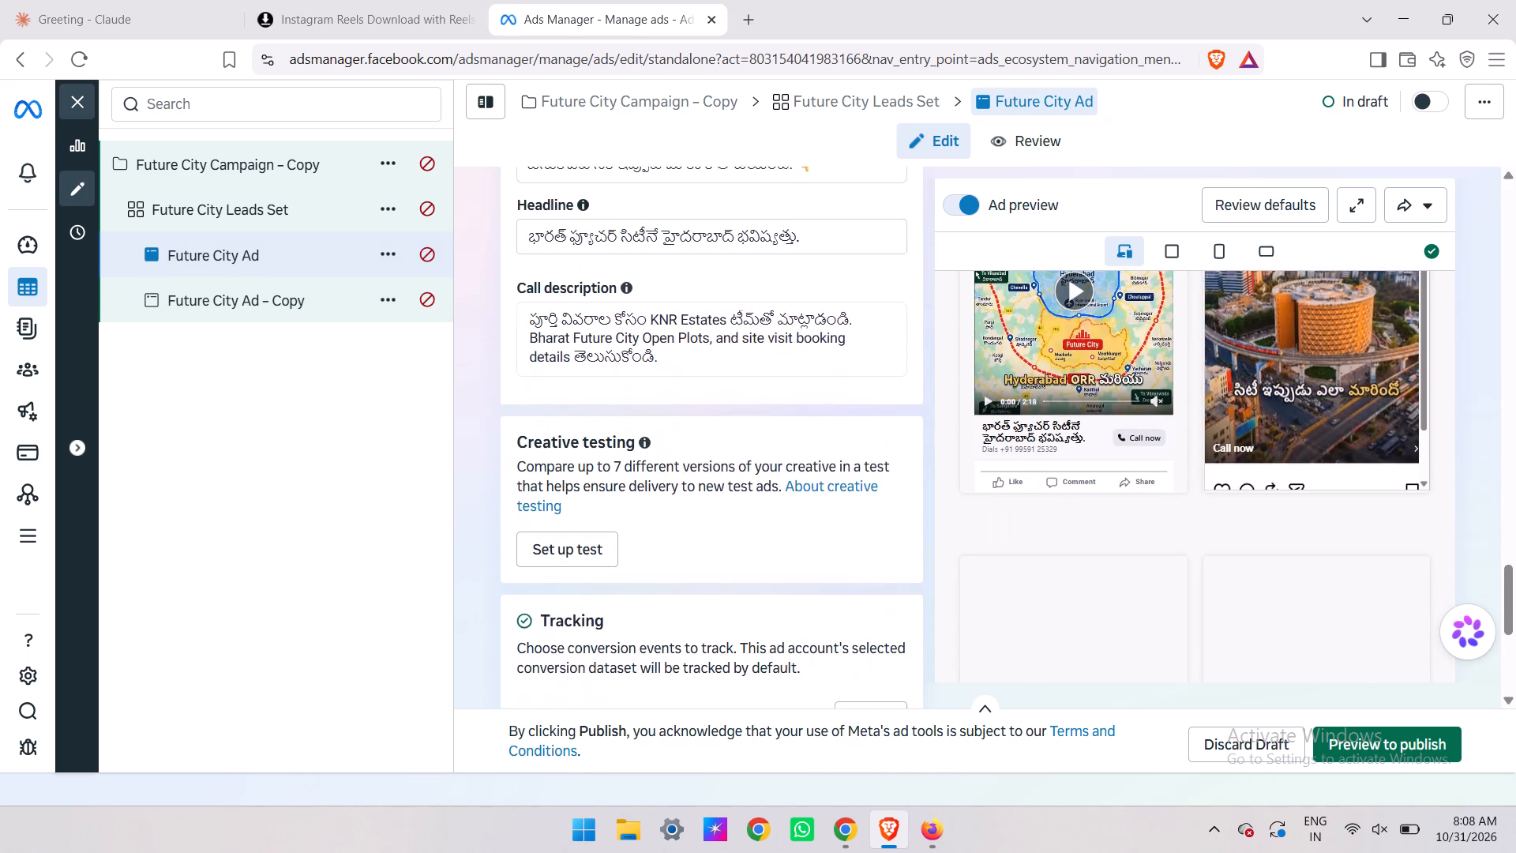
{"action": "scroll", "coordinate": [633, 472], "scroll_direction": "up", "scroll_amount": 5}
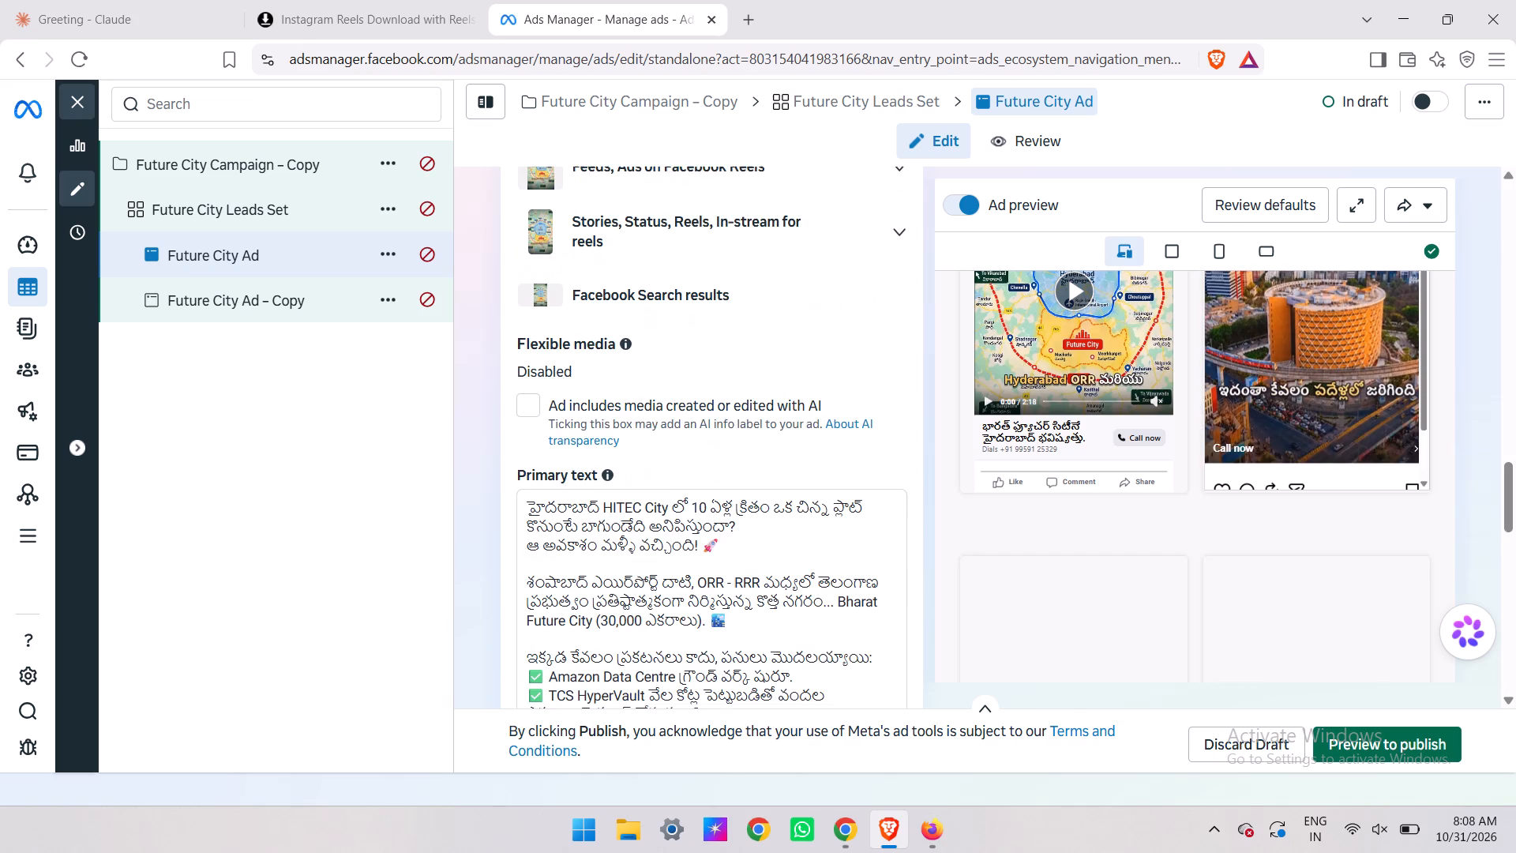
{"action": "scroll", "coordinate": [633, 472], "scroll_direction": "up", "scroll_amount": 5}
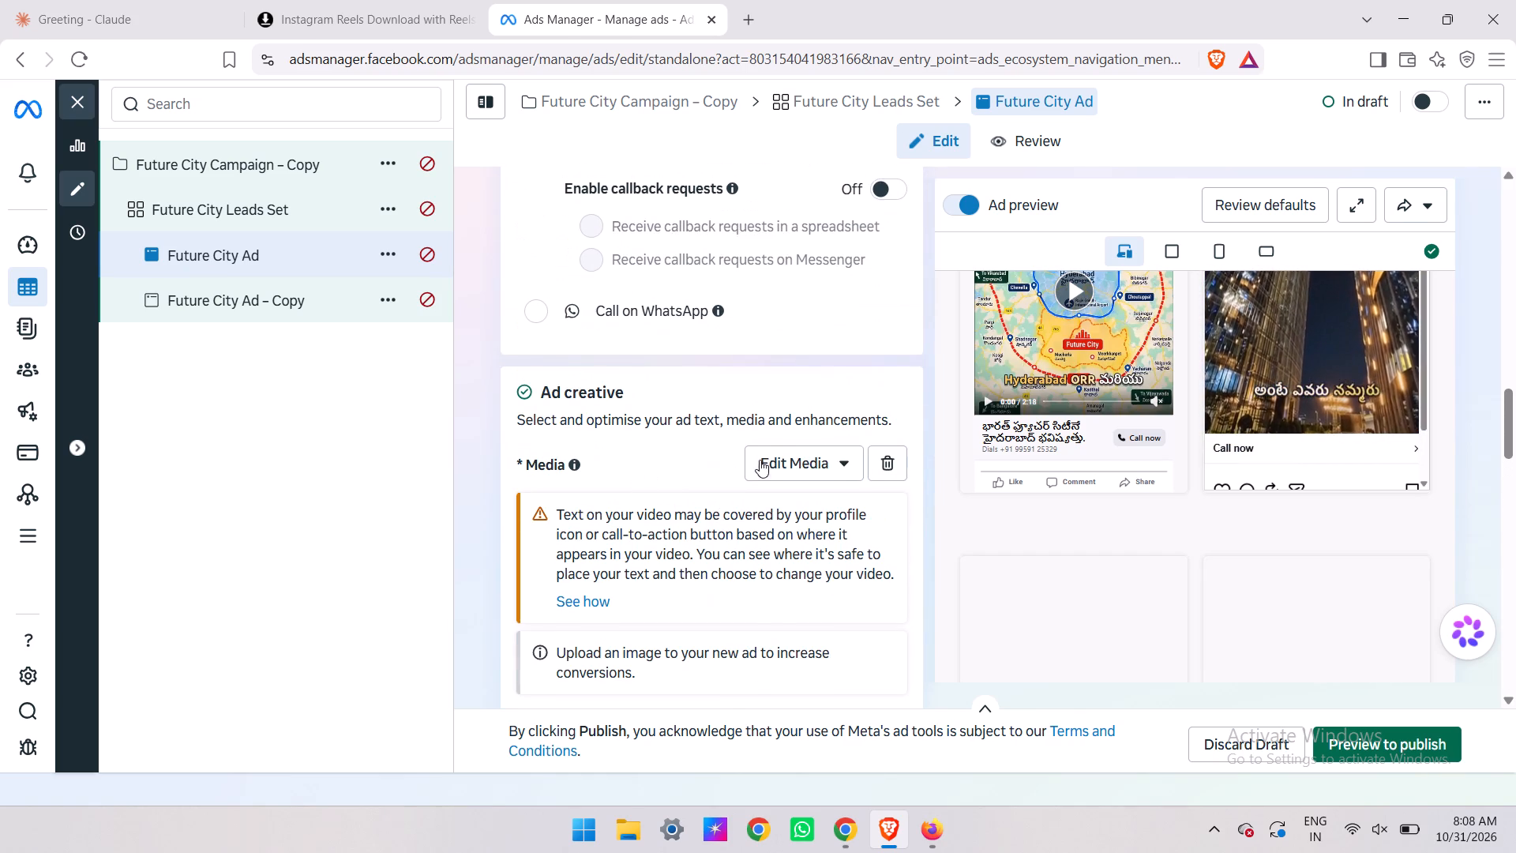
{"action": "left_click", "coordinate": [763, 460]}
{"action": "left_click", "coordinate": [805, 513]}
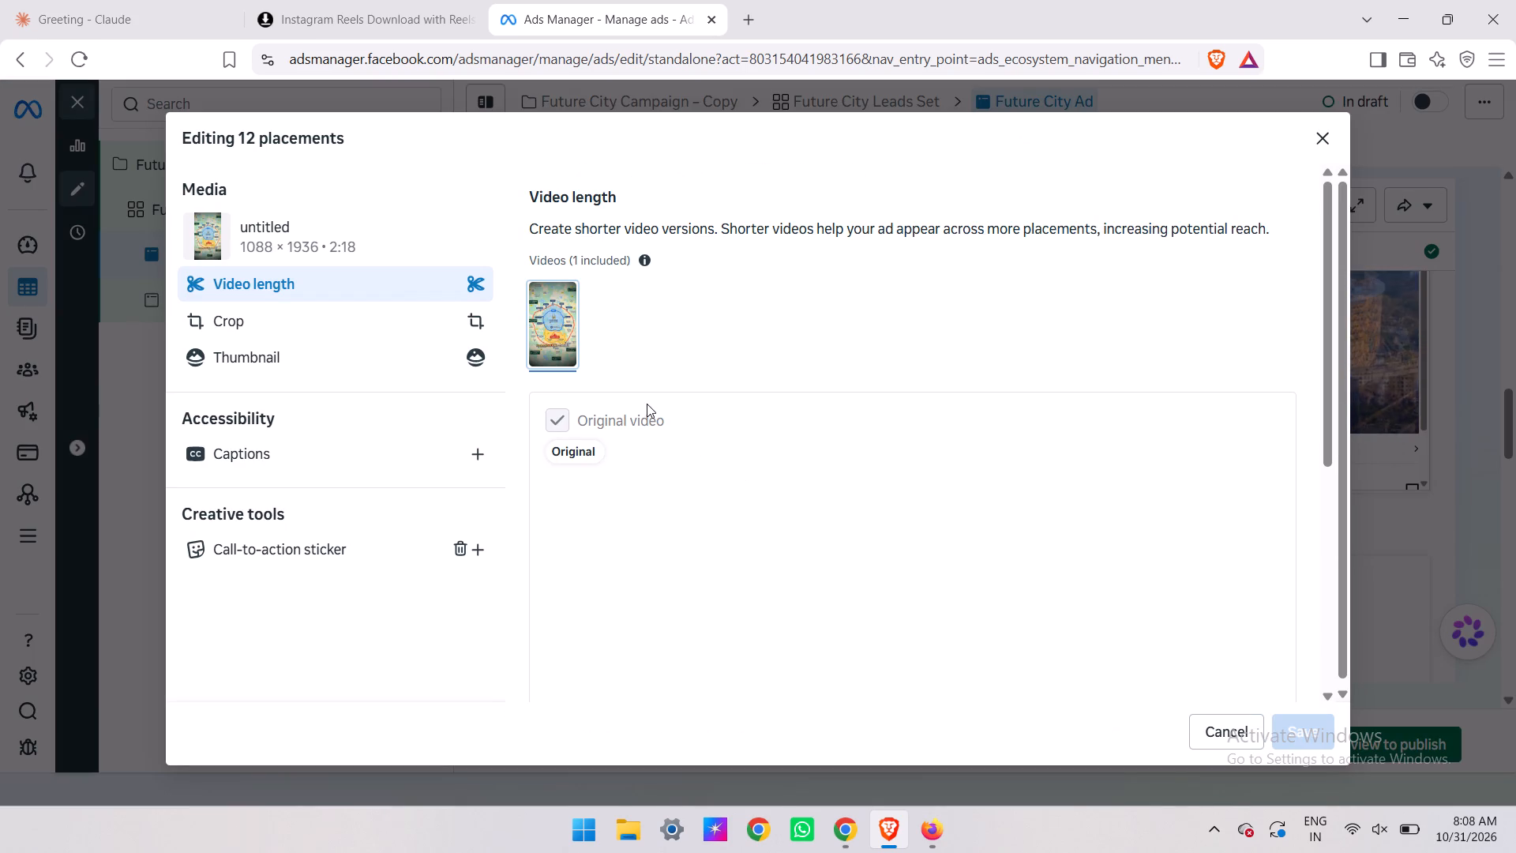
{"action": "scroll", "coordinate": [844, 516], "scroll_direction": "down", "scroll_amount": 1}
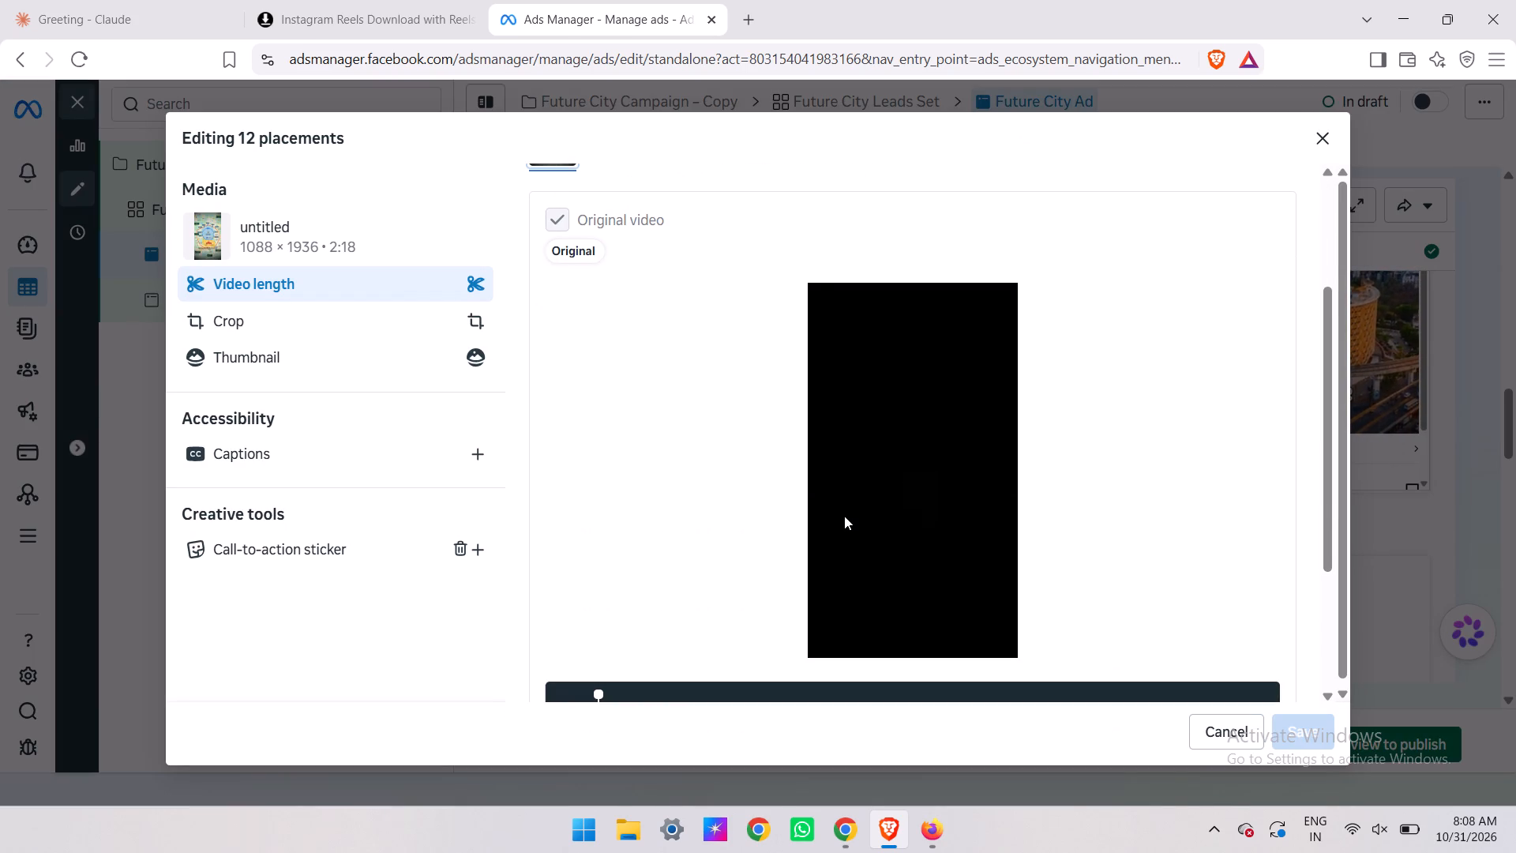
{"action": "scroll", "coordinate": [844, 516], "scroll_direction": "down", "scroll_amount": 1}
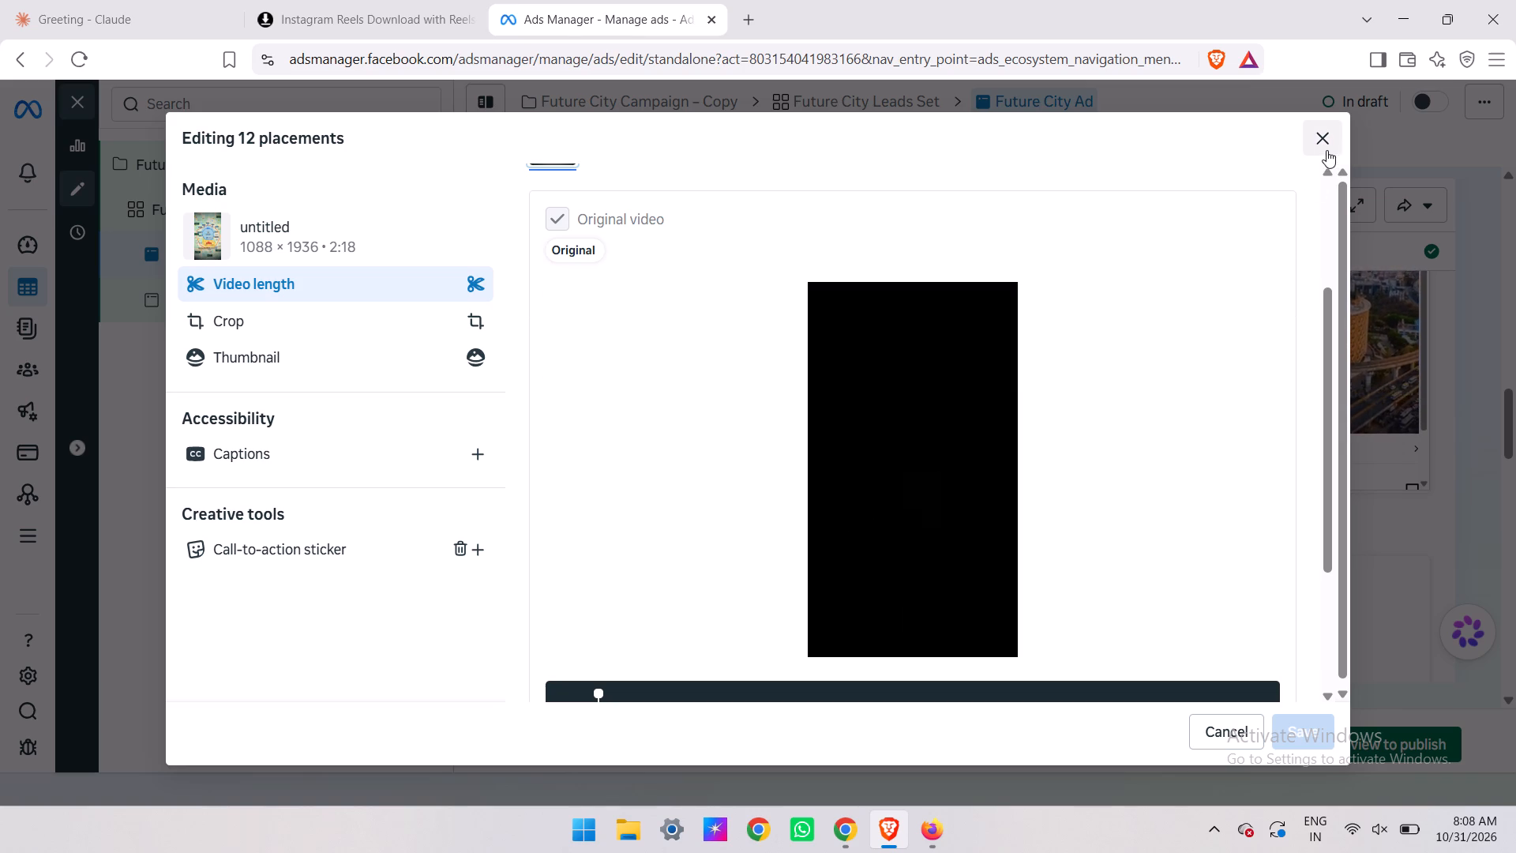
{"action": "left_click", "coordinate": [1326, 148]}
Replace Future City Ad's map video with the ₹17,000 open-plots Instagram video, keeping the existing ad text.
{"action": "left_click", "coordinate": [879, 467]}
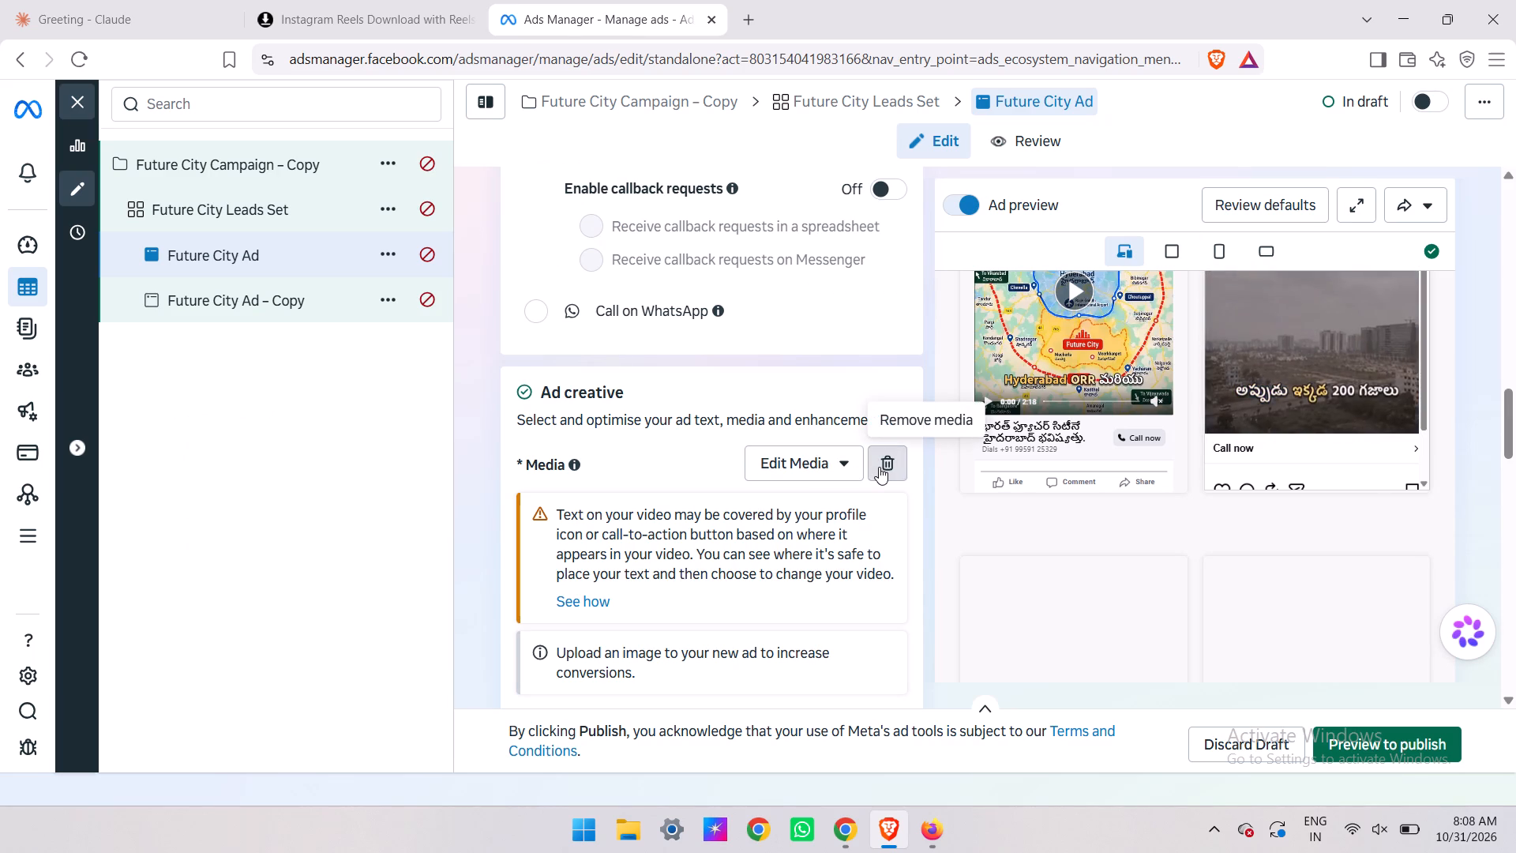
{"action": "left_click", "coordinate": [644, 494]}
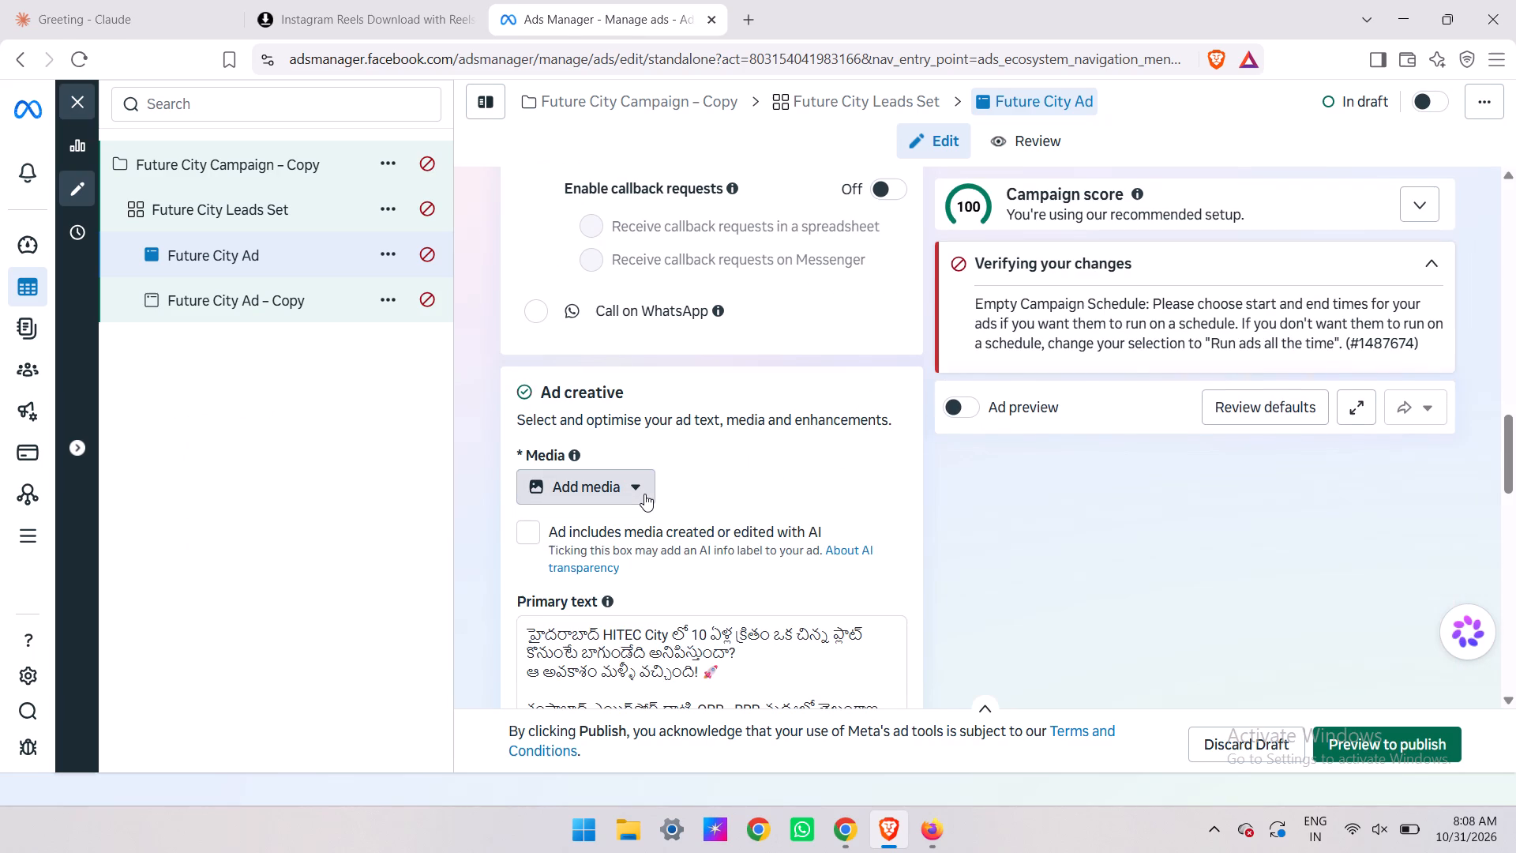
{"action": "left_click", "coordinate": [629, 570]}
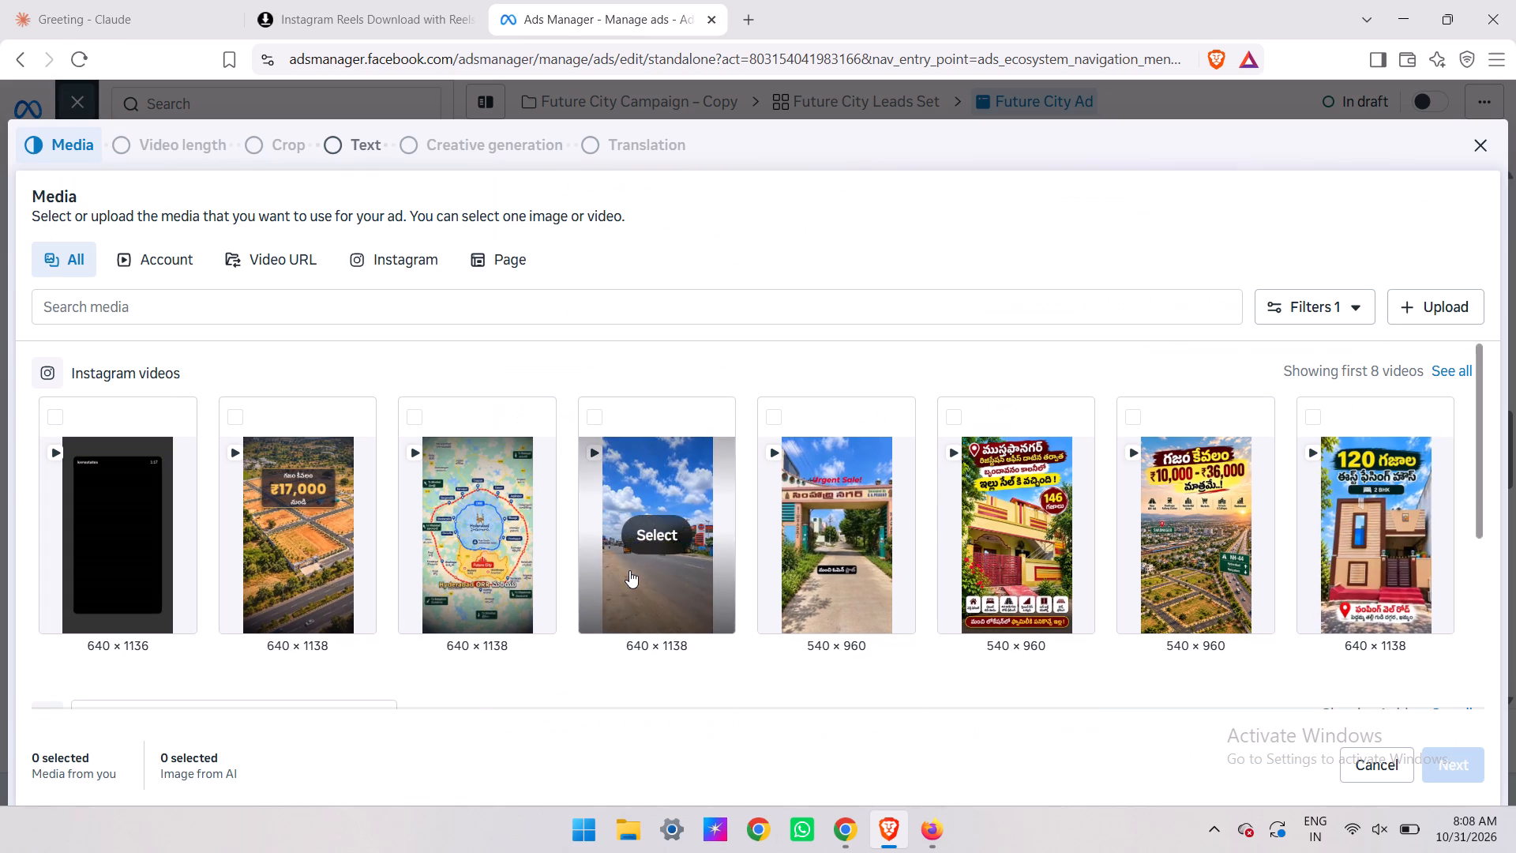
{"action": "left_click", "coordinate": [468, 520]}
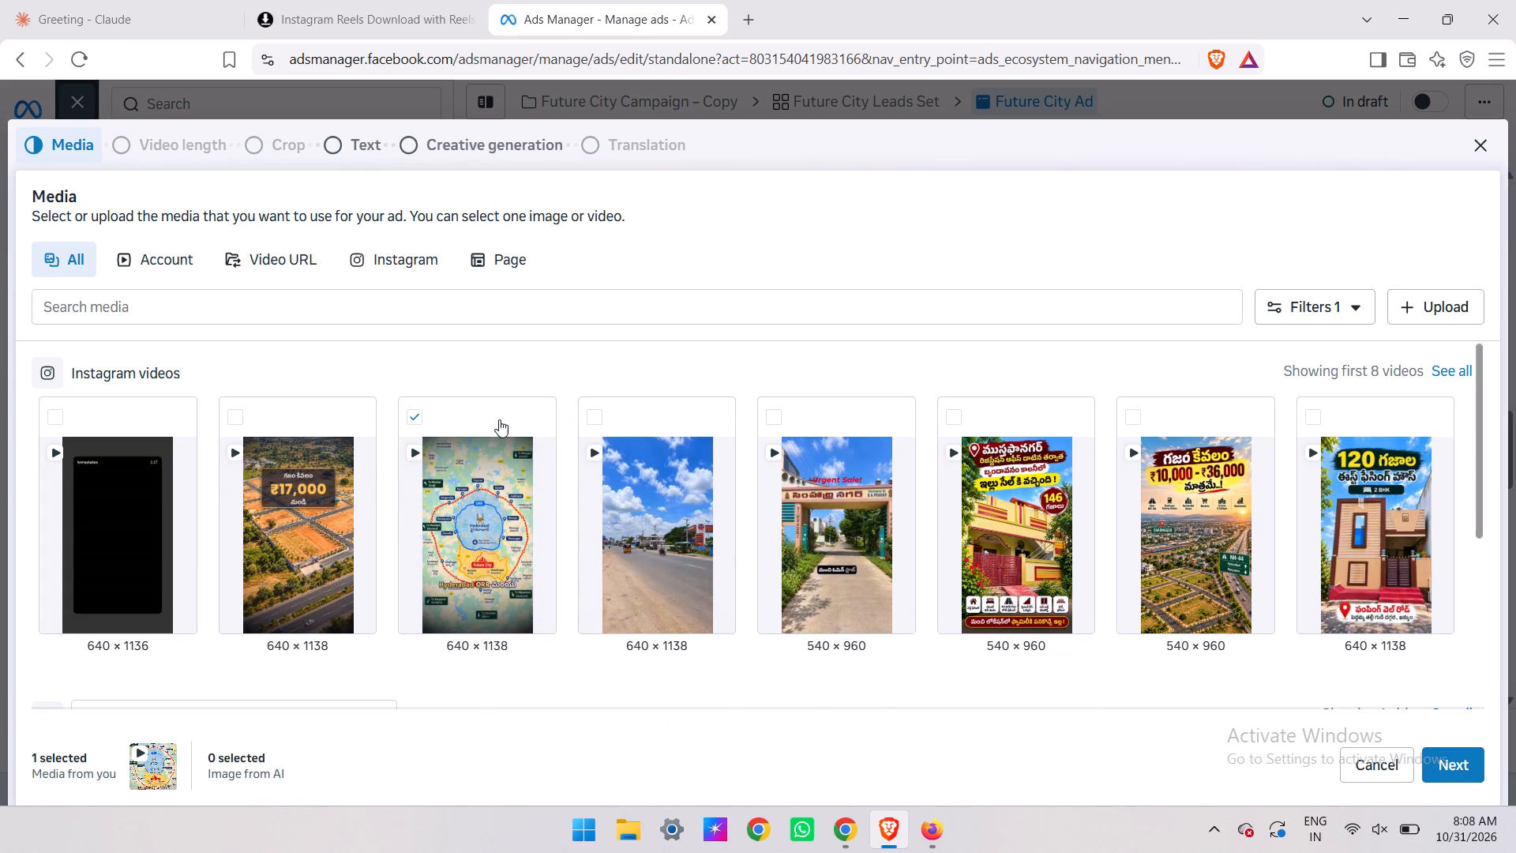
{"action": "left_click", "coordinate": [415, 426]}
{"action": "left_click", "coordinate": [272, 420]}
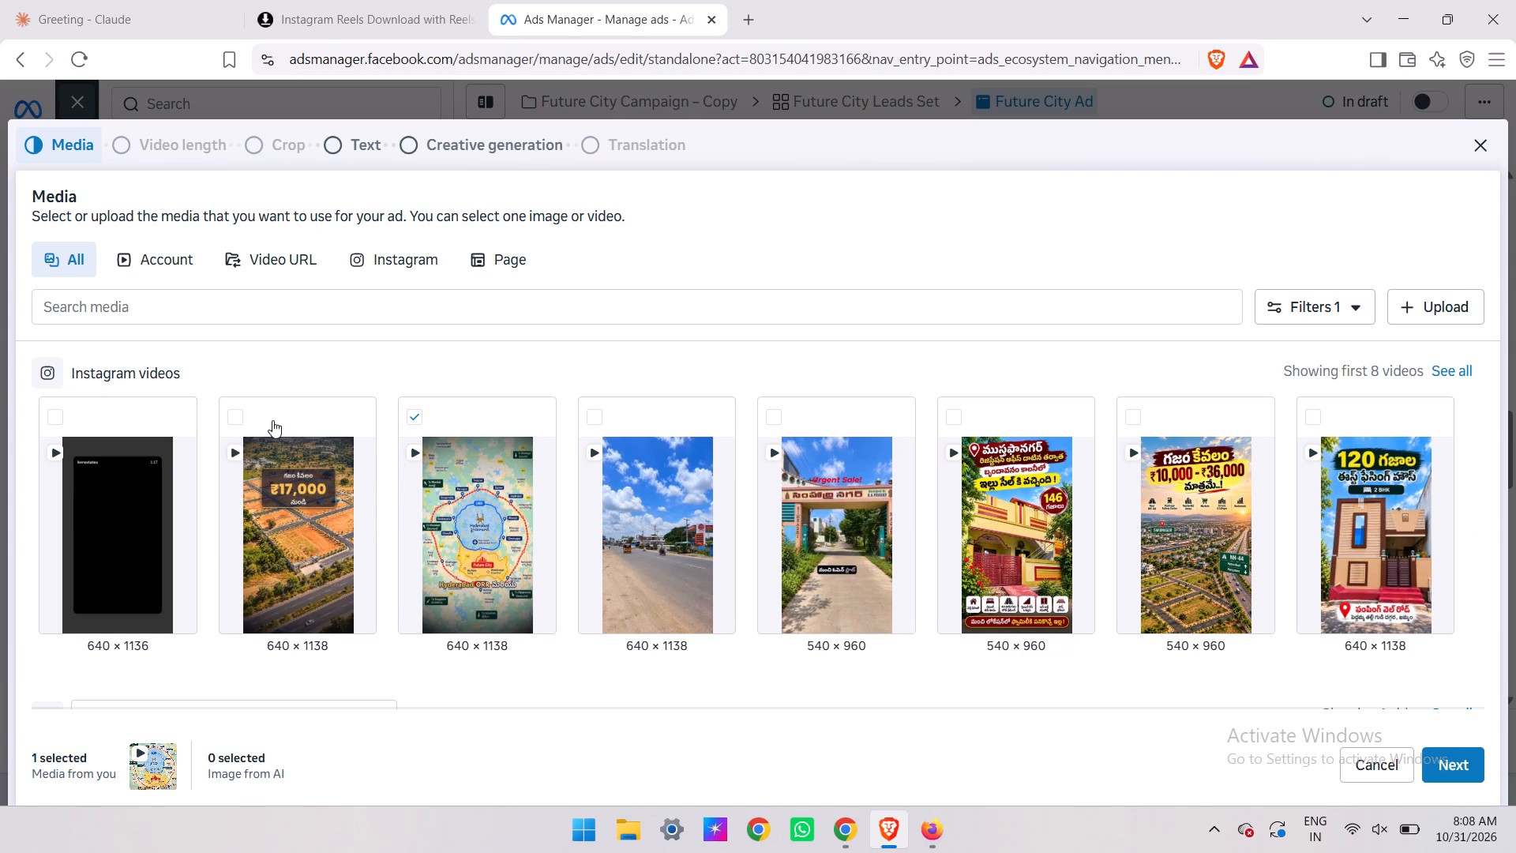
{"action": "left_click", "coordinate": [1434, 772]}
{"action": "left_click", "coordinate": [1434, 772]}
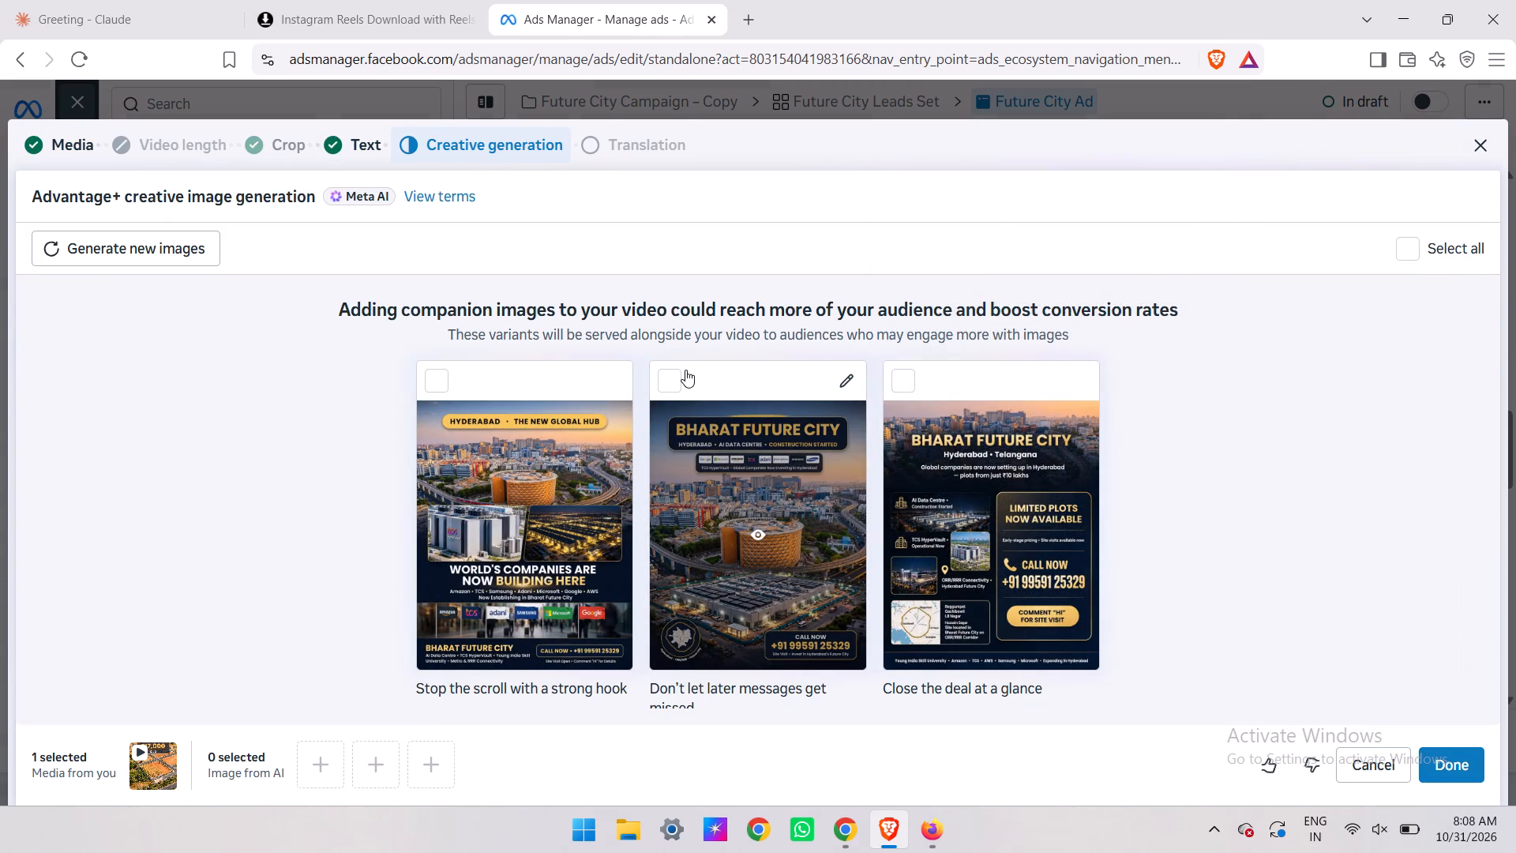
Add all three AI-generated companion images to Future City Ad's video creative and finish the media setup.
{"action": "left_click", "coordinate": [685, 370]}
{"action": "left_click", "coordinate": [914, 381]}
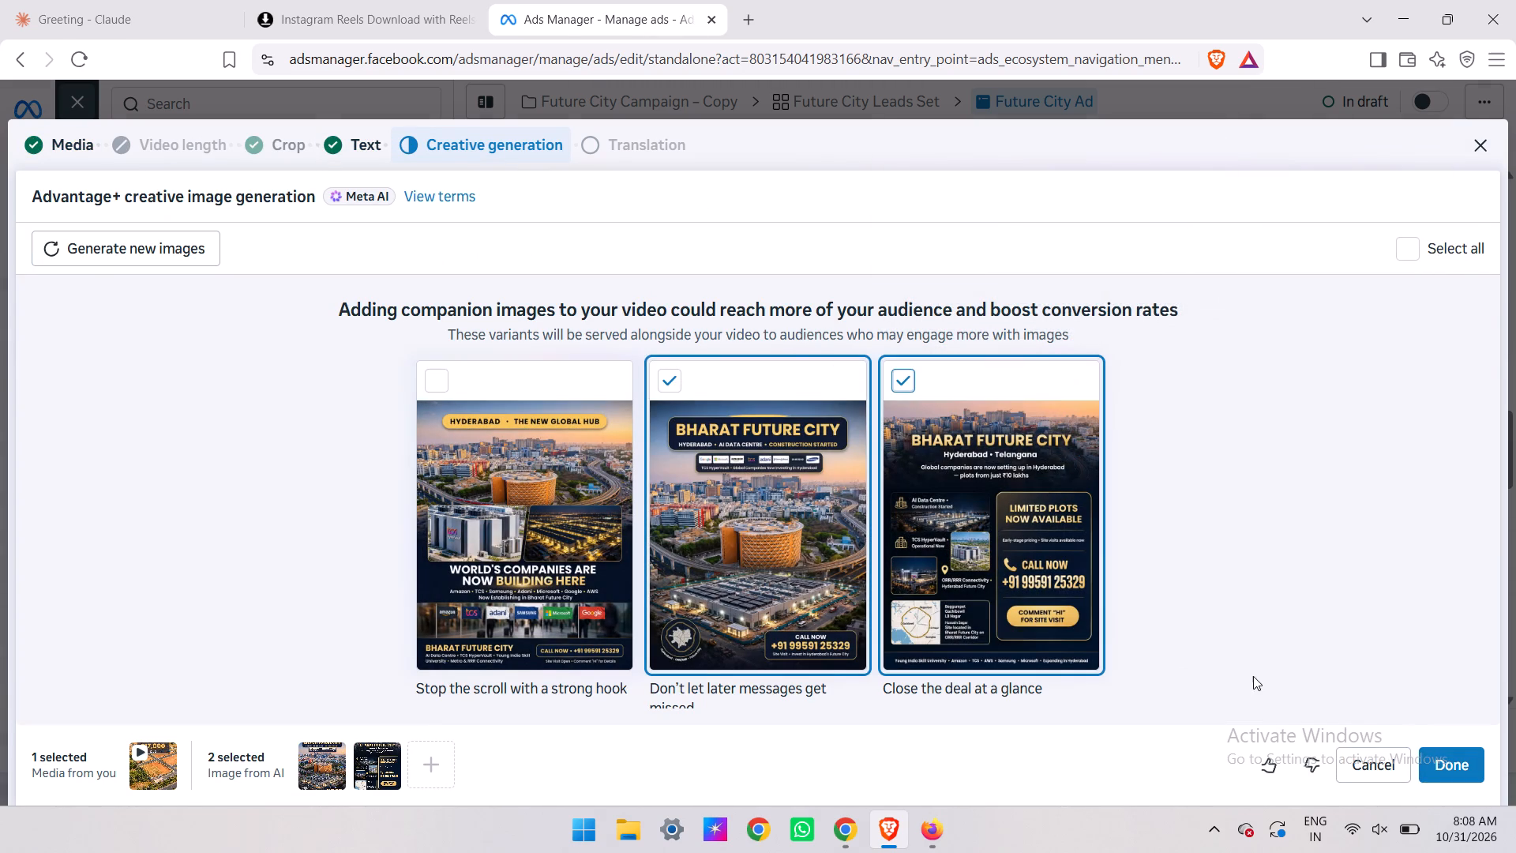
{"action": "left_click", "coordinate": [475, 356]}
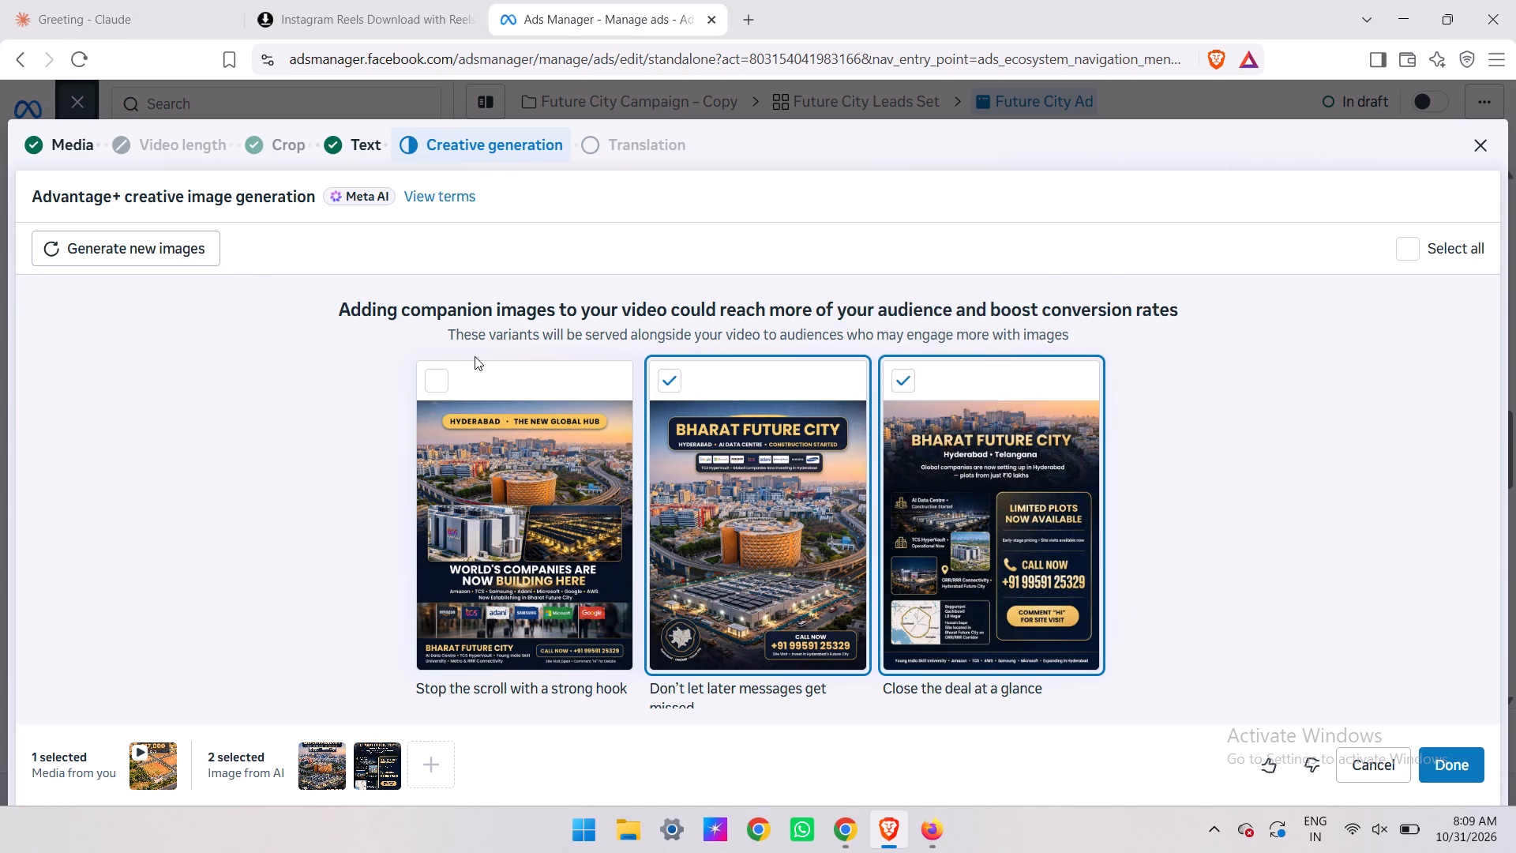
{"action": "left_click", "coordinate": [475, 375]}
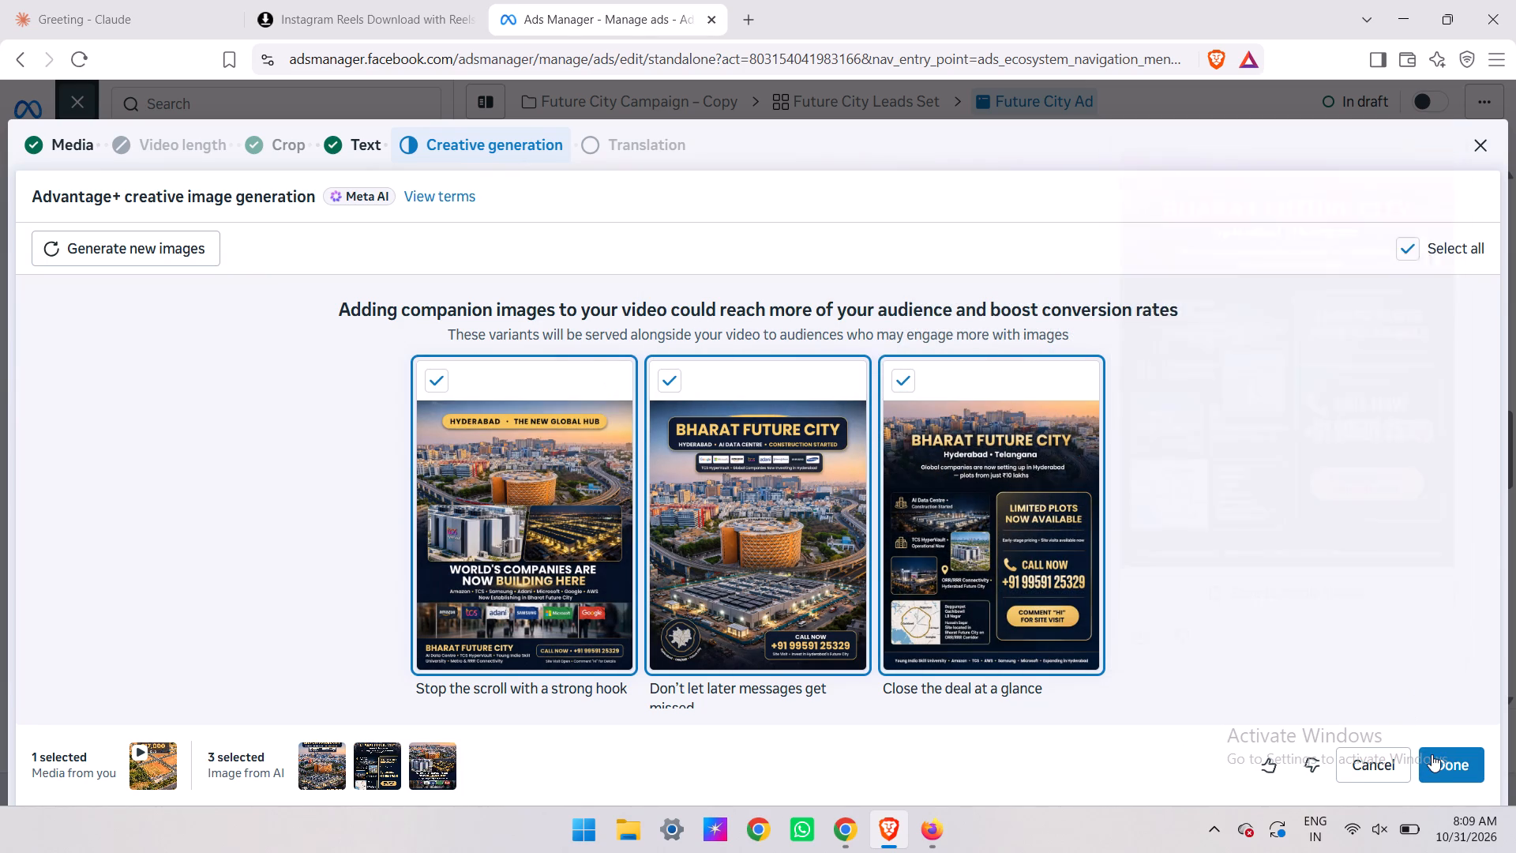
{"action": "left_click", "coordinate": [1434, 757]}
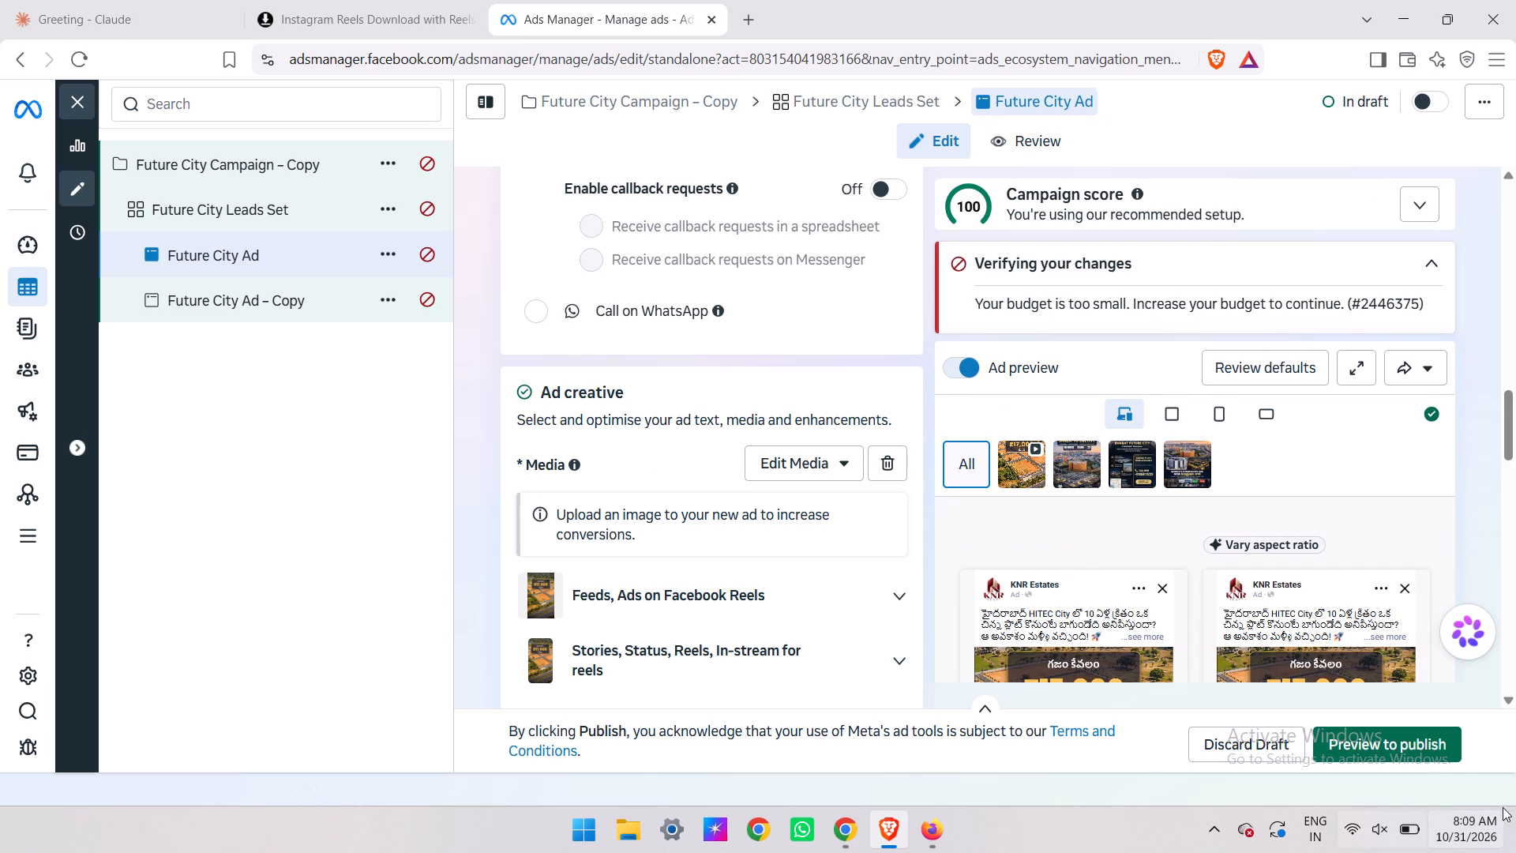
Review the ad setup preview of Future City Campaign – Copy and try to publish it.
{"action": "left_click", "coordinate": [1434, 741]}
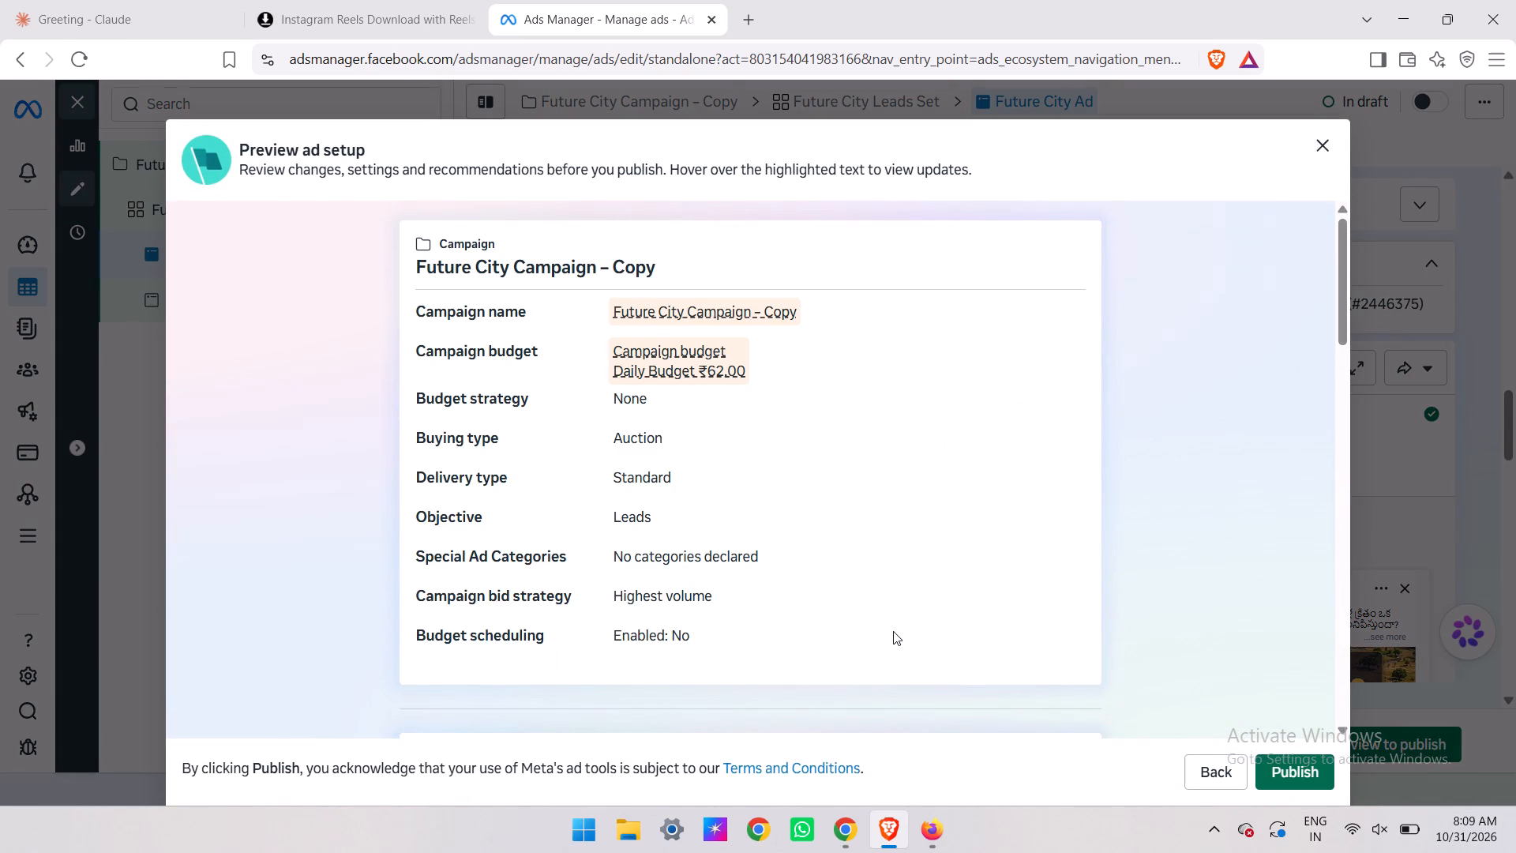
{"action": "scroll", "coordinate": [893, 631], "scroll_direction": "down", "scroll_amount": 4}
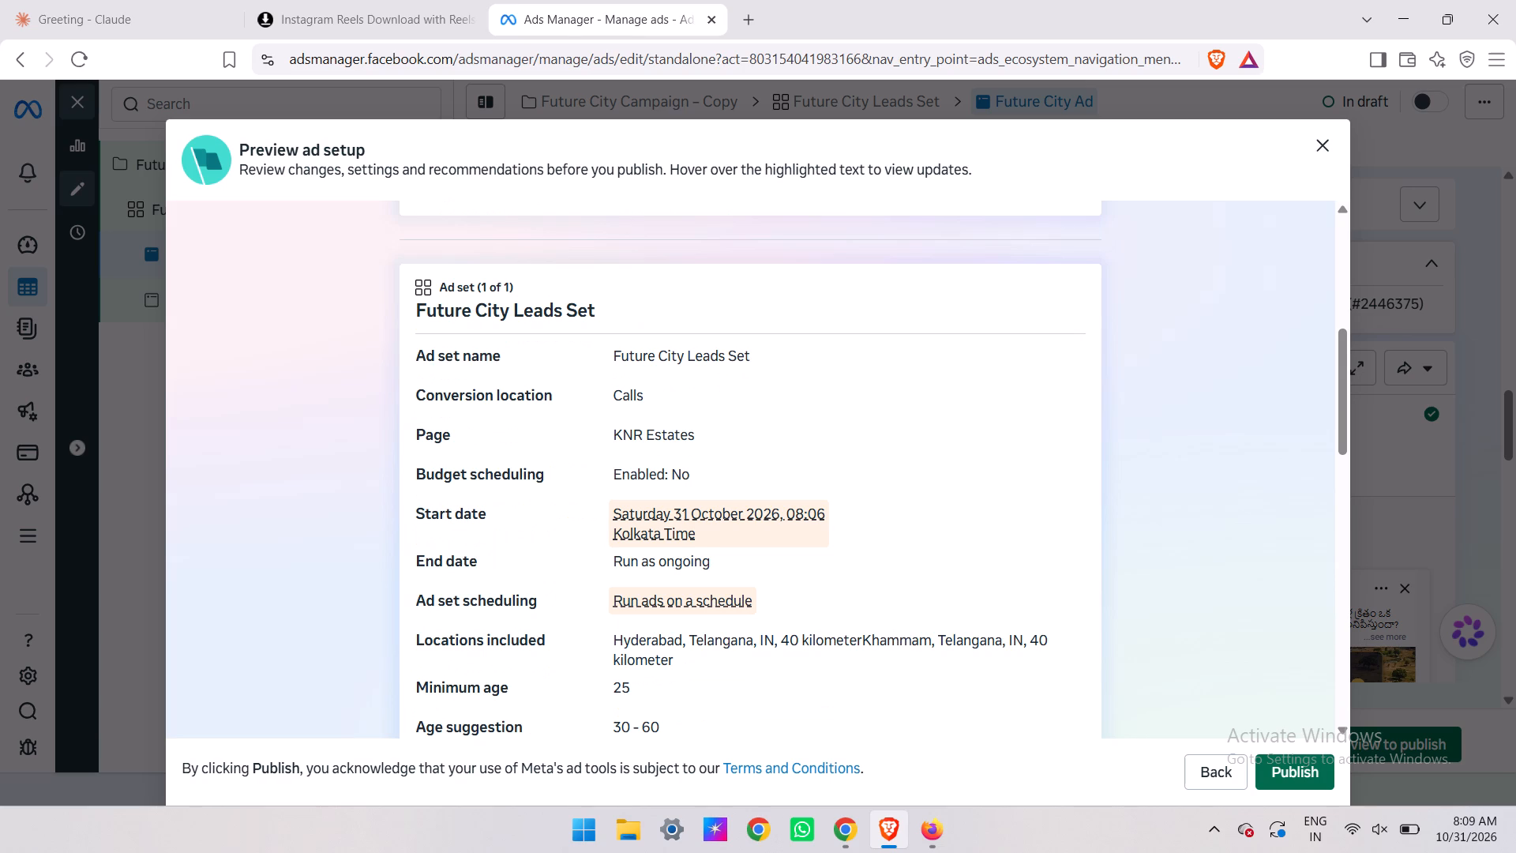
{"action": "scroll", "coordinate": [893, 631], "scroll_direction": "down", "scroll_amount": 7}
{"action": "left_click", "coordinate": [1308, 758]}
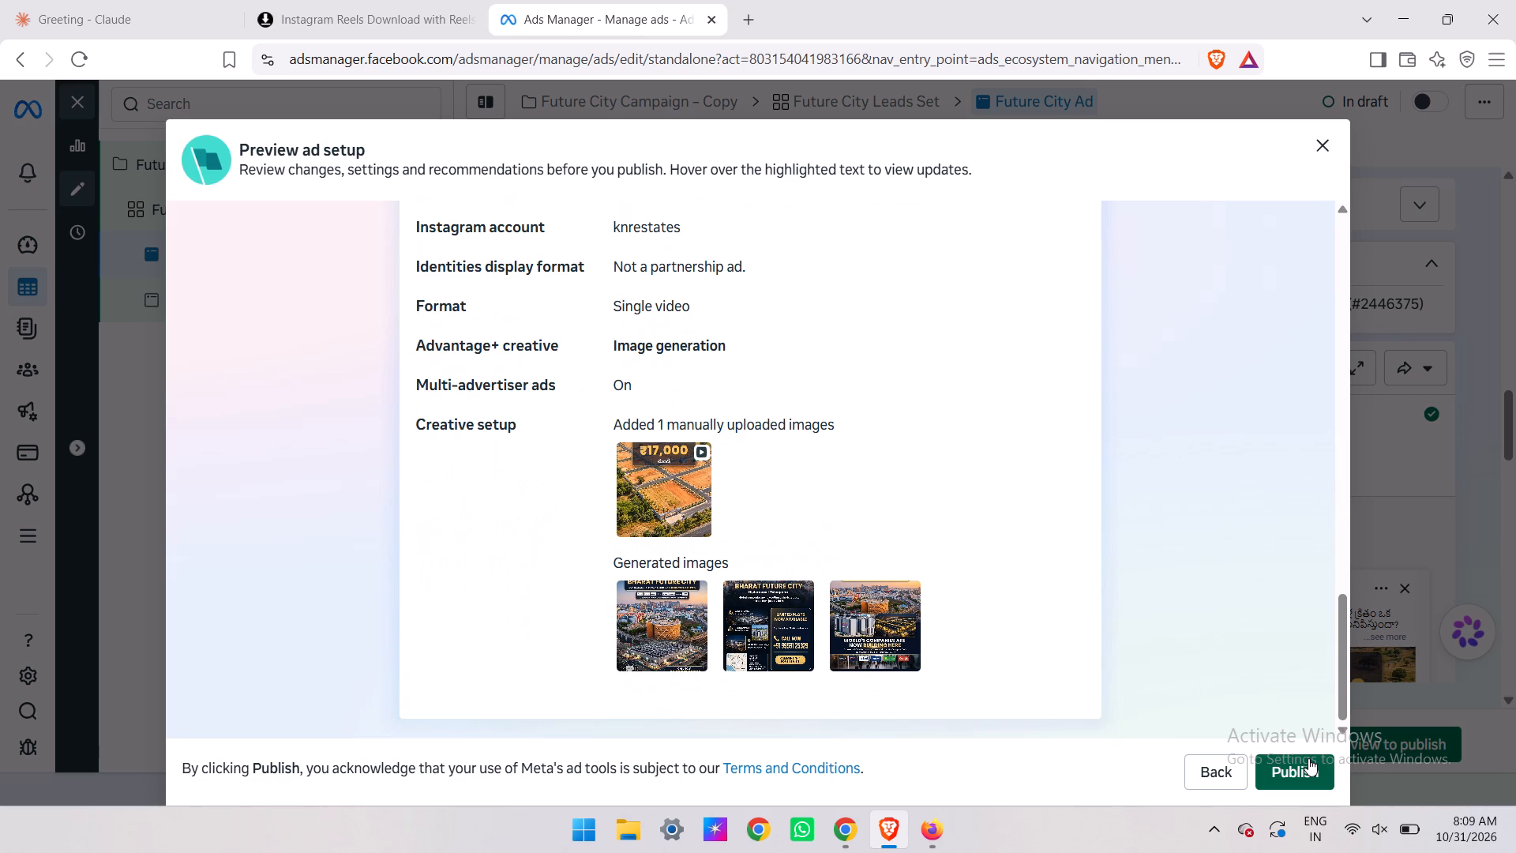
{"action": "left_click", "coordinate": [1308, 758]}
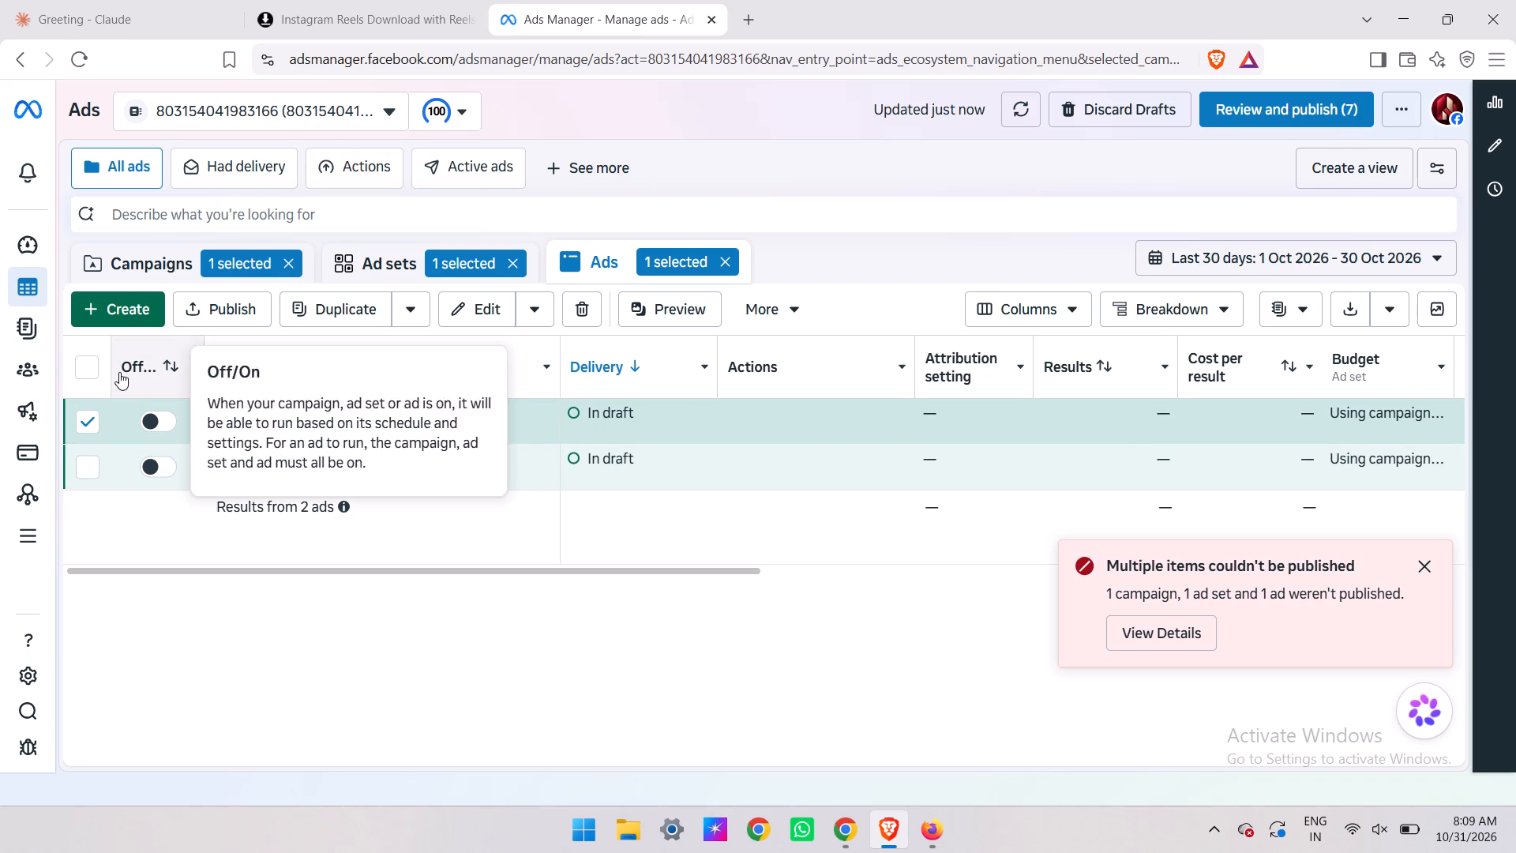
Delete the original Future City Campaign, leaving Future City Campaign – Copy out of the selection.
{"action": "left_click", "coordinate": [126, 261]}
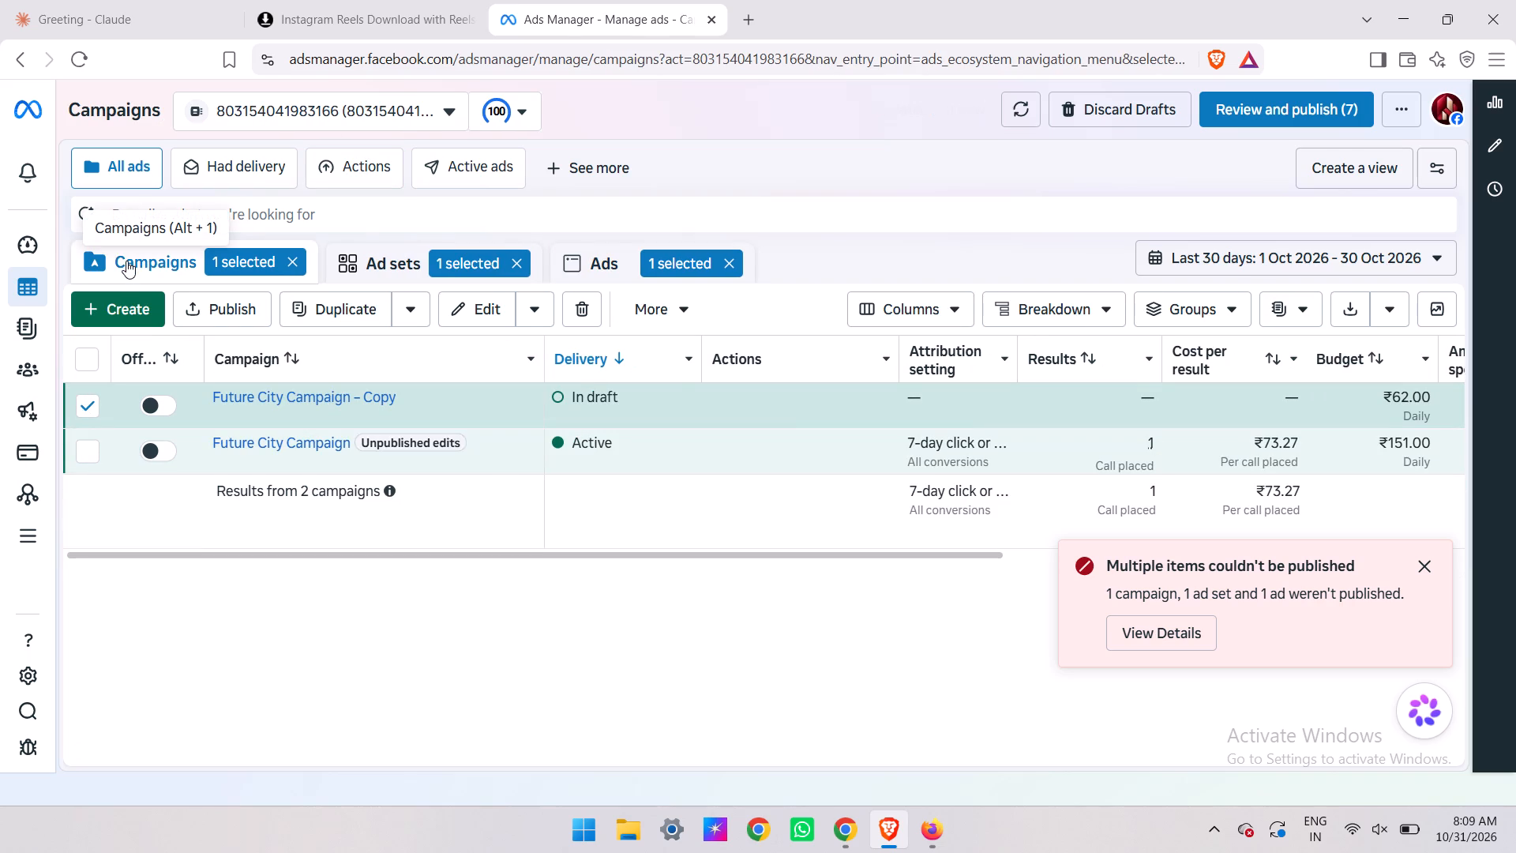
{"action": "left_click", "coordinate": [90, 457]}
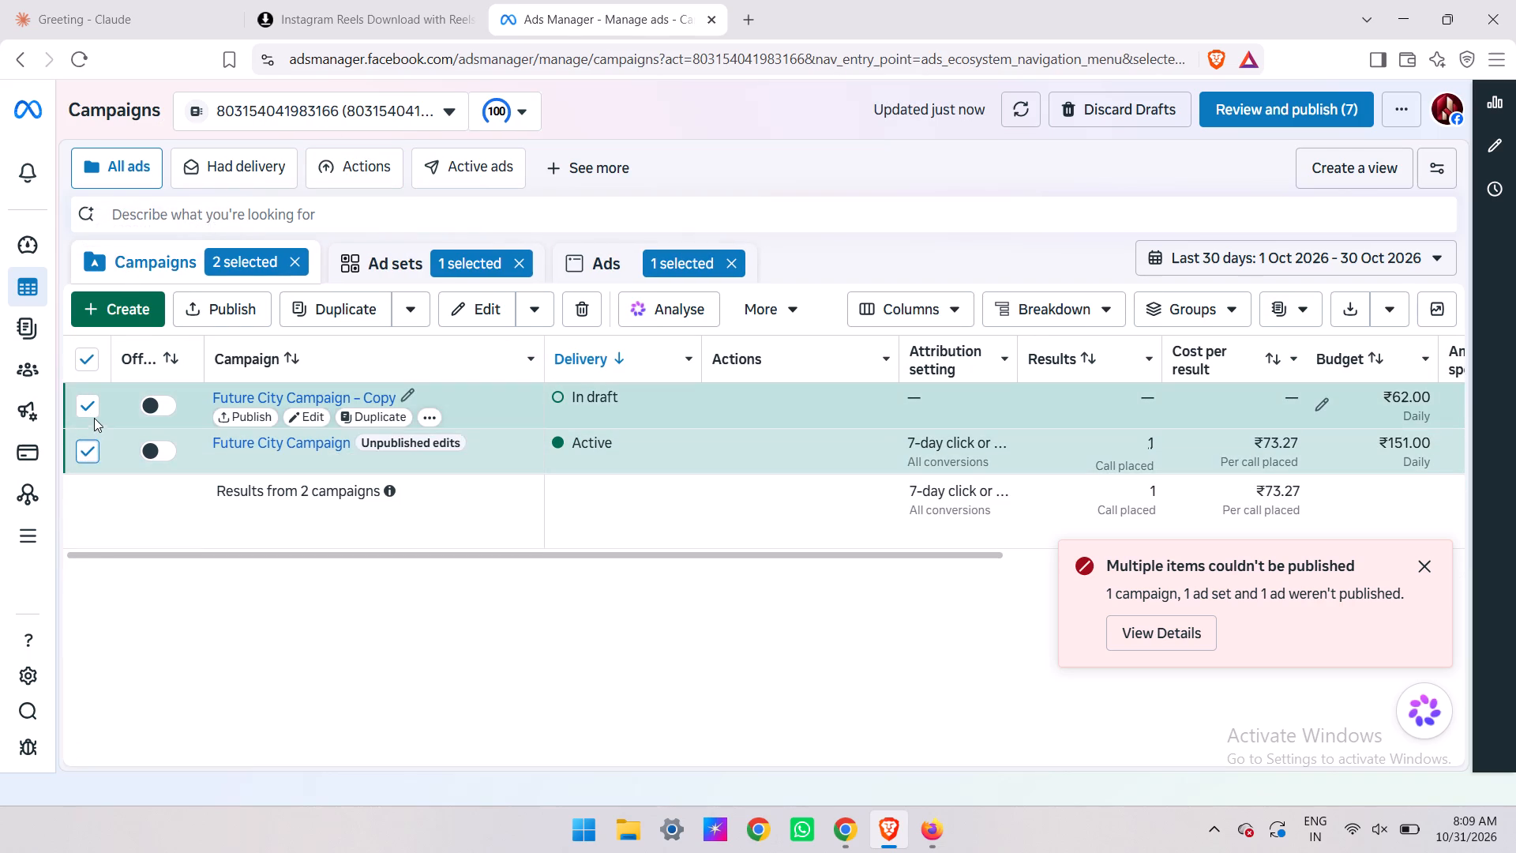
{"action": "left_click", "coordinate": [94, 417]}
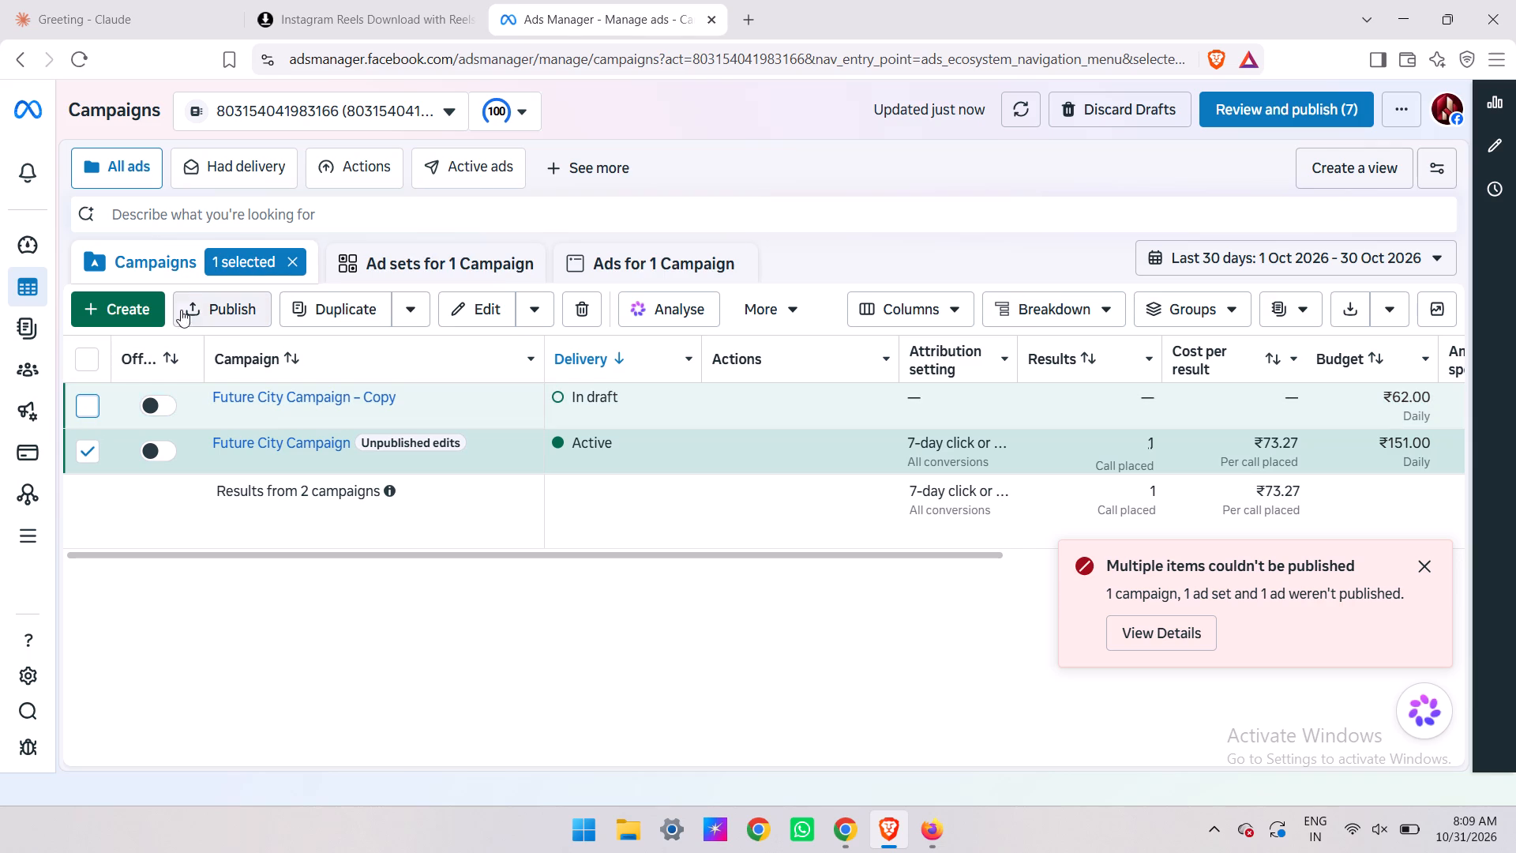
{"action": "left_click", "coordinate": [575, 308]}
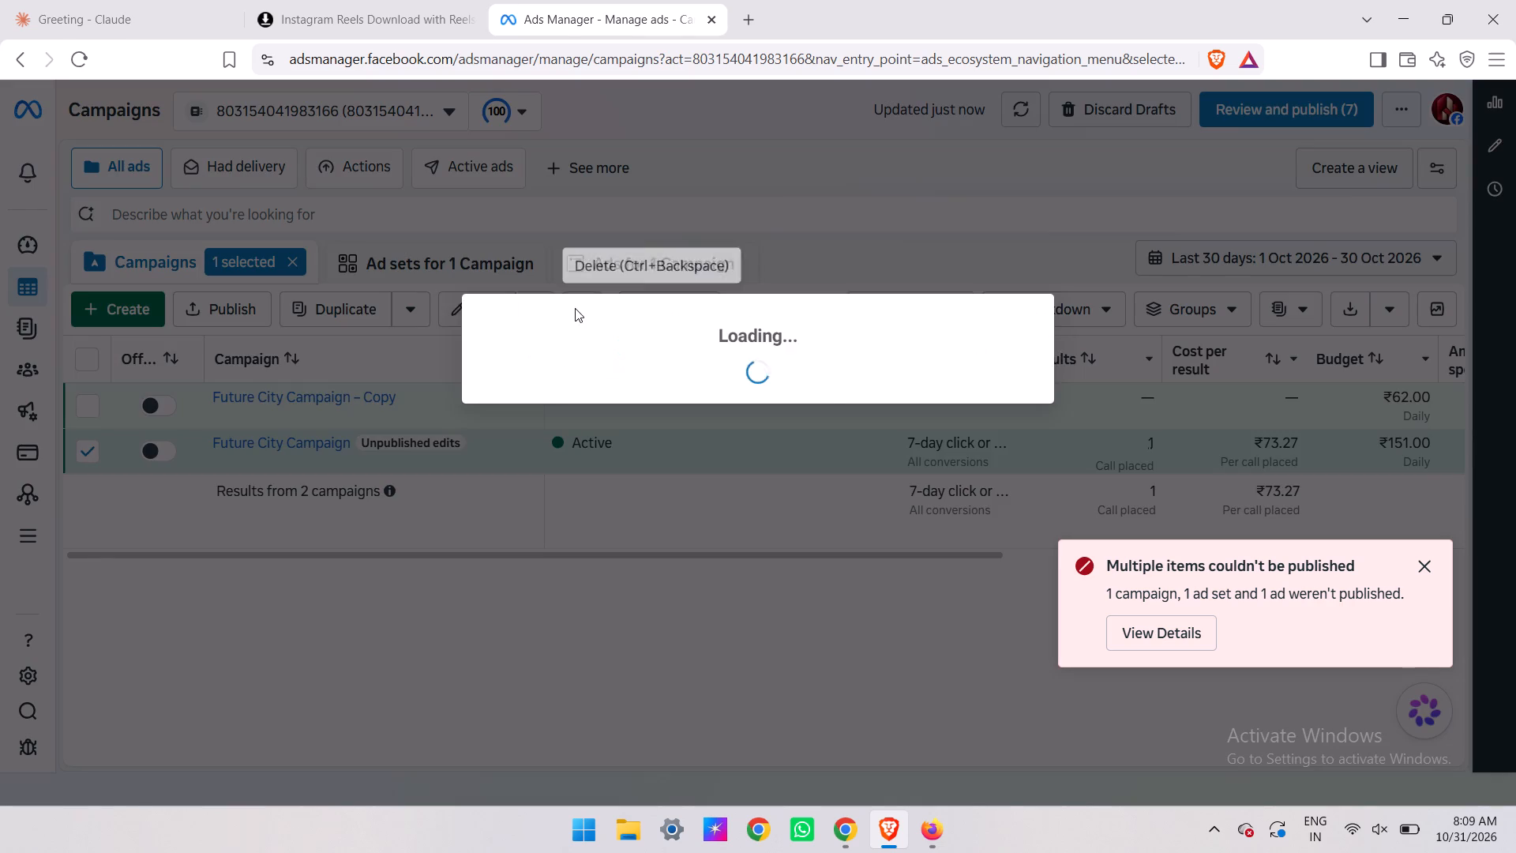
{"action": "left_click", "coordinate": [915, 408]}
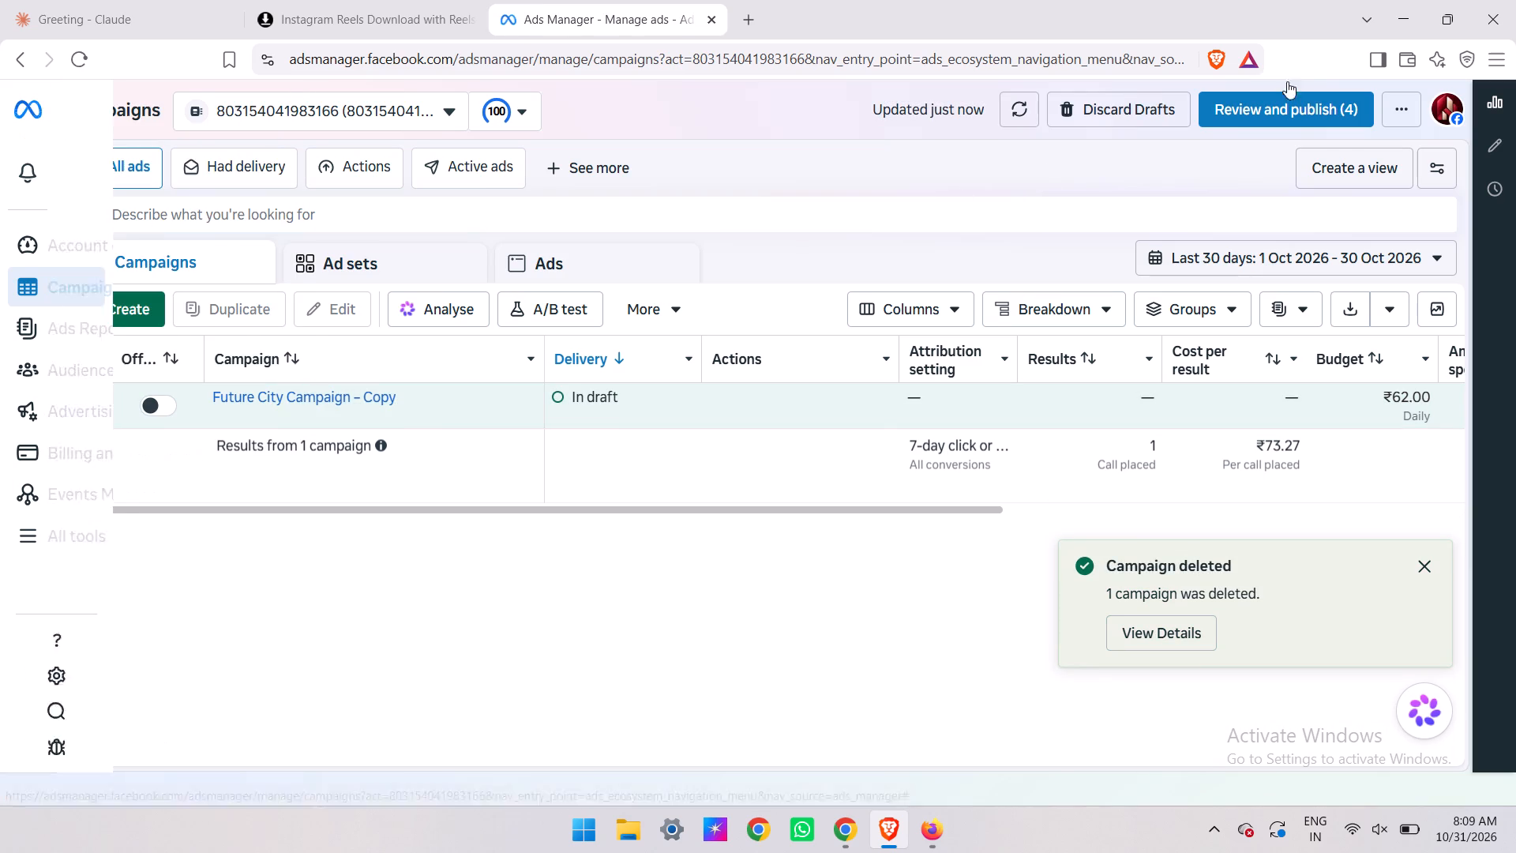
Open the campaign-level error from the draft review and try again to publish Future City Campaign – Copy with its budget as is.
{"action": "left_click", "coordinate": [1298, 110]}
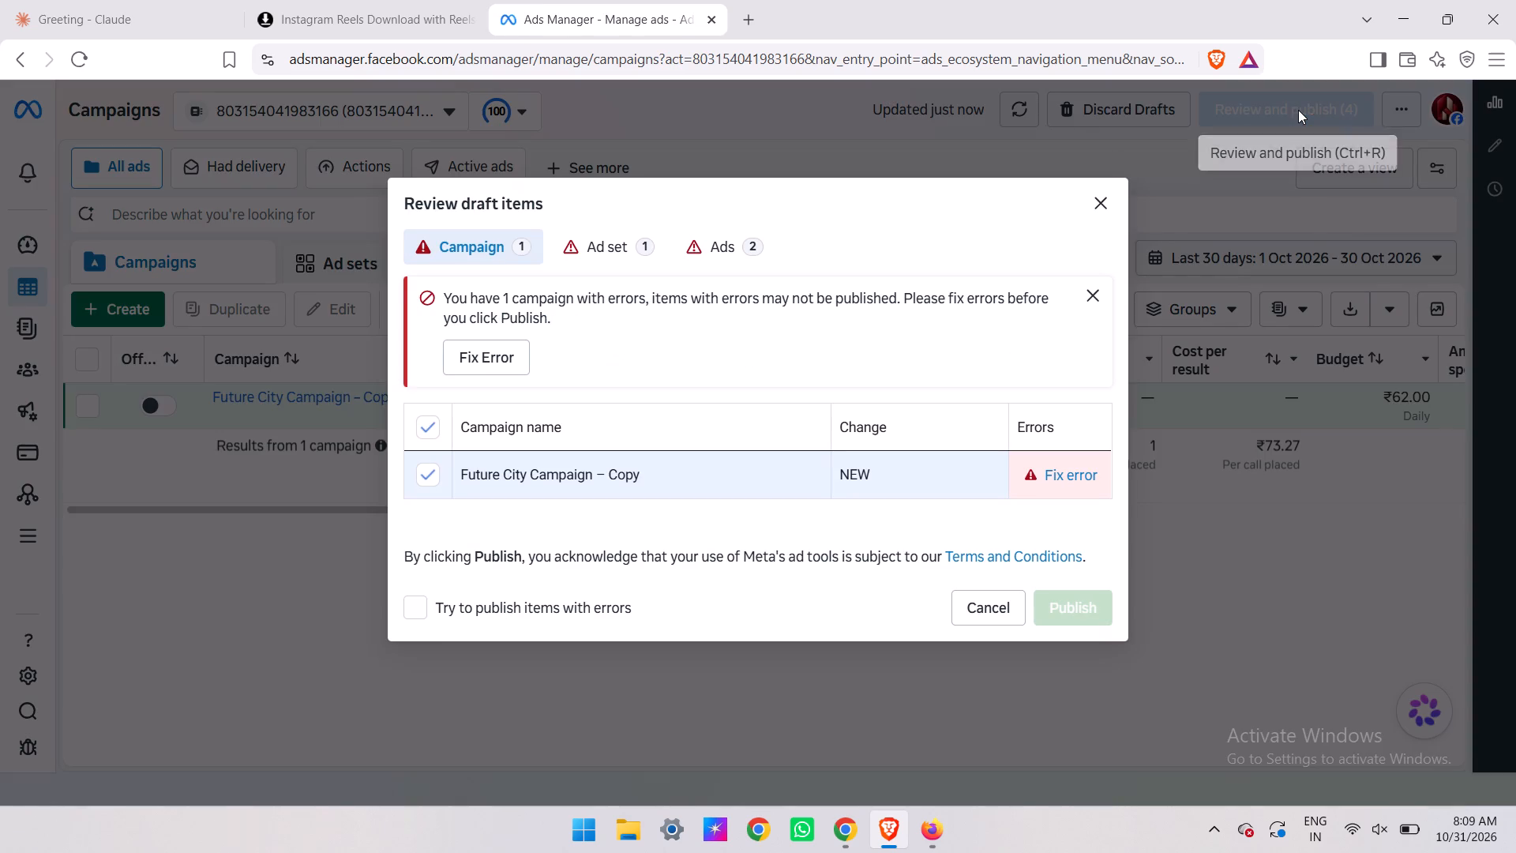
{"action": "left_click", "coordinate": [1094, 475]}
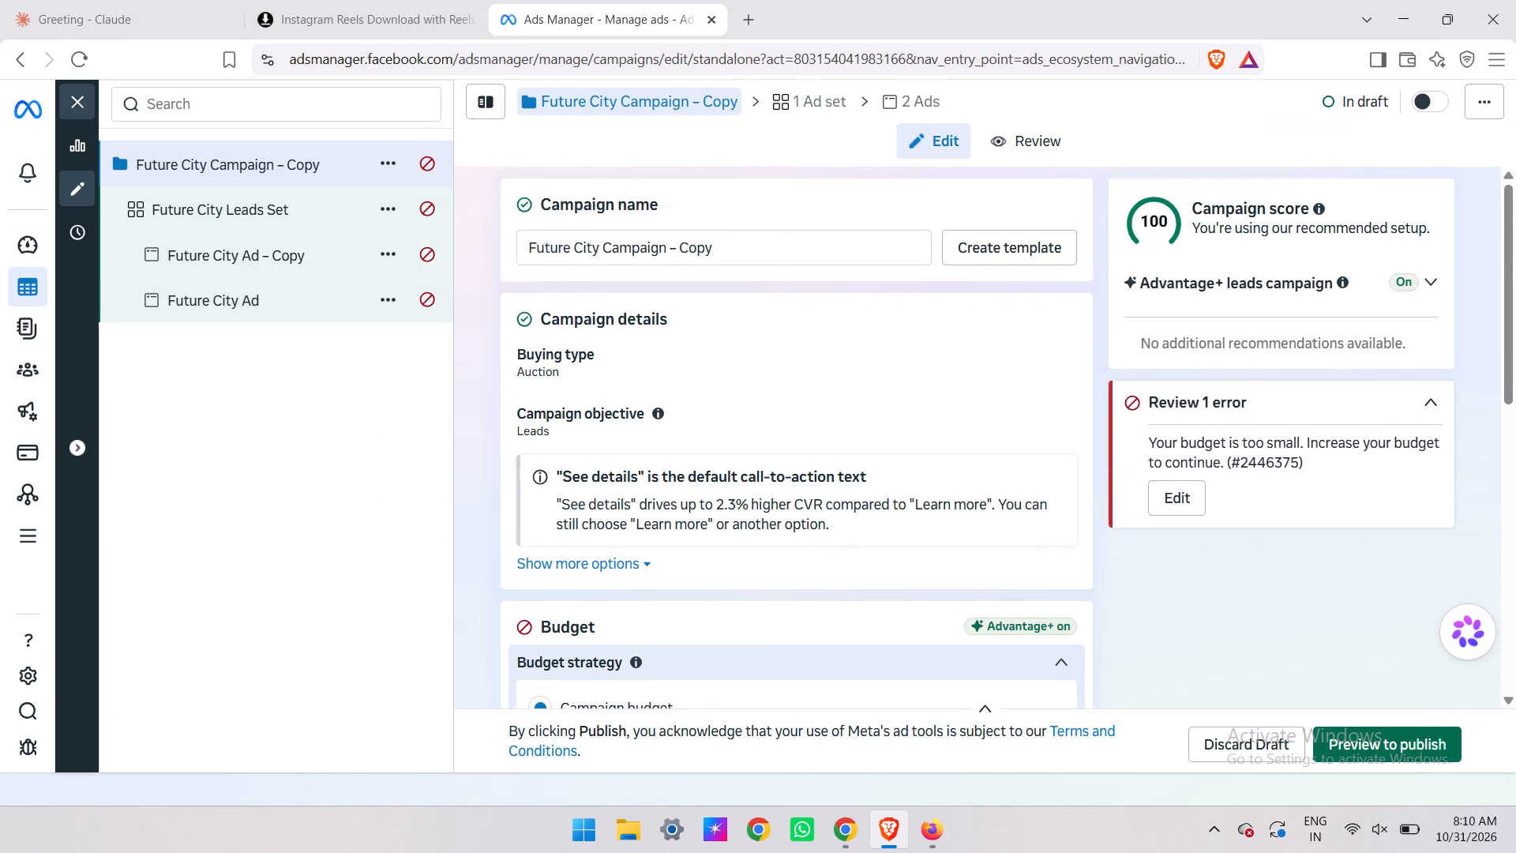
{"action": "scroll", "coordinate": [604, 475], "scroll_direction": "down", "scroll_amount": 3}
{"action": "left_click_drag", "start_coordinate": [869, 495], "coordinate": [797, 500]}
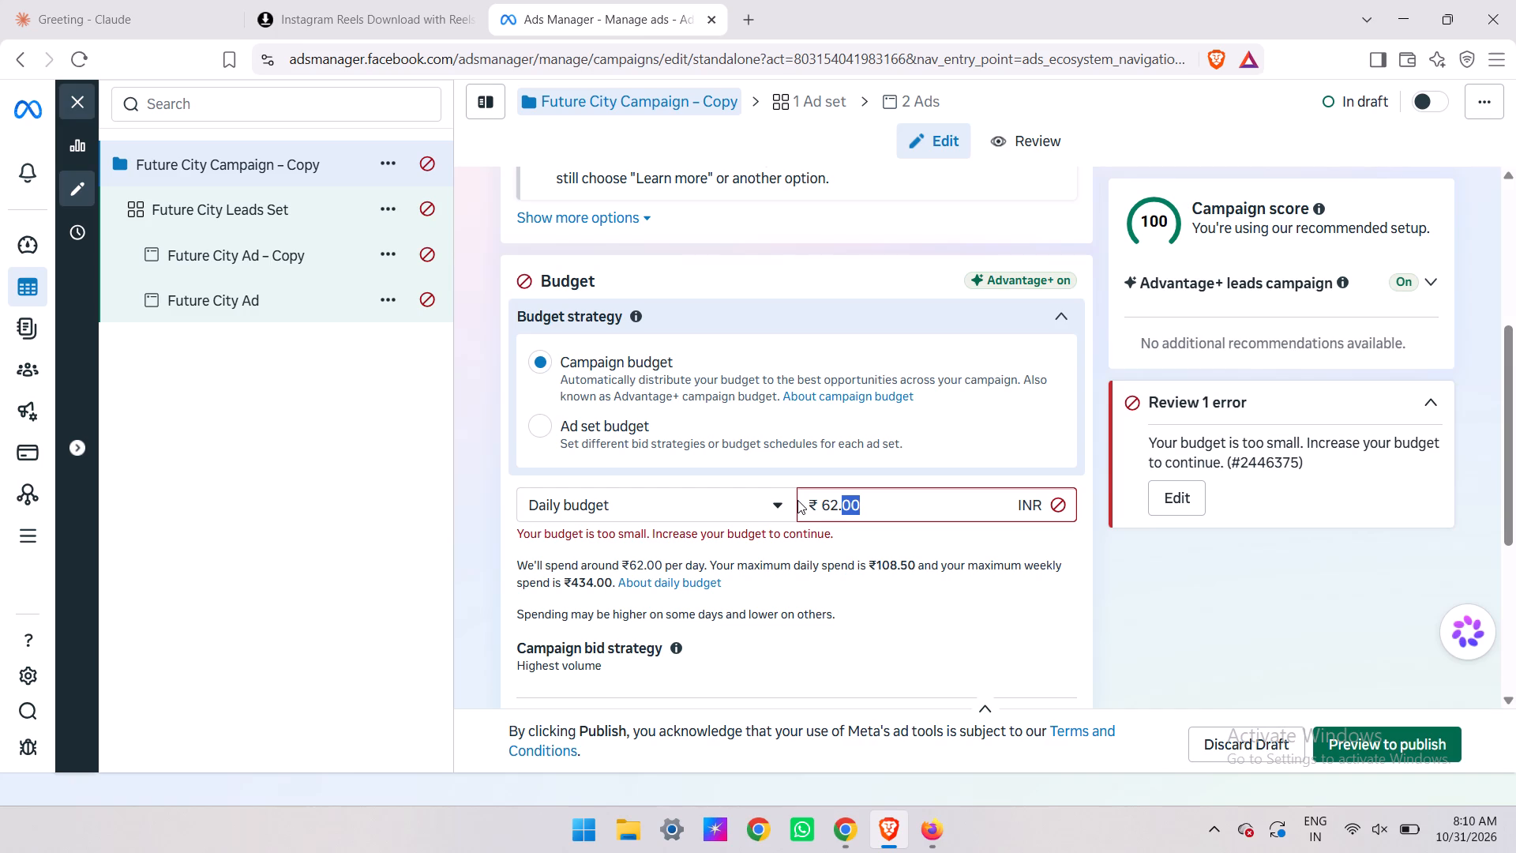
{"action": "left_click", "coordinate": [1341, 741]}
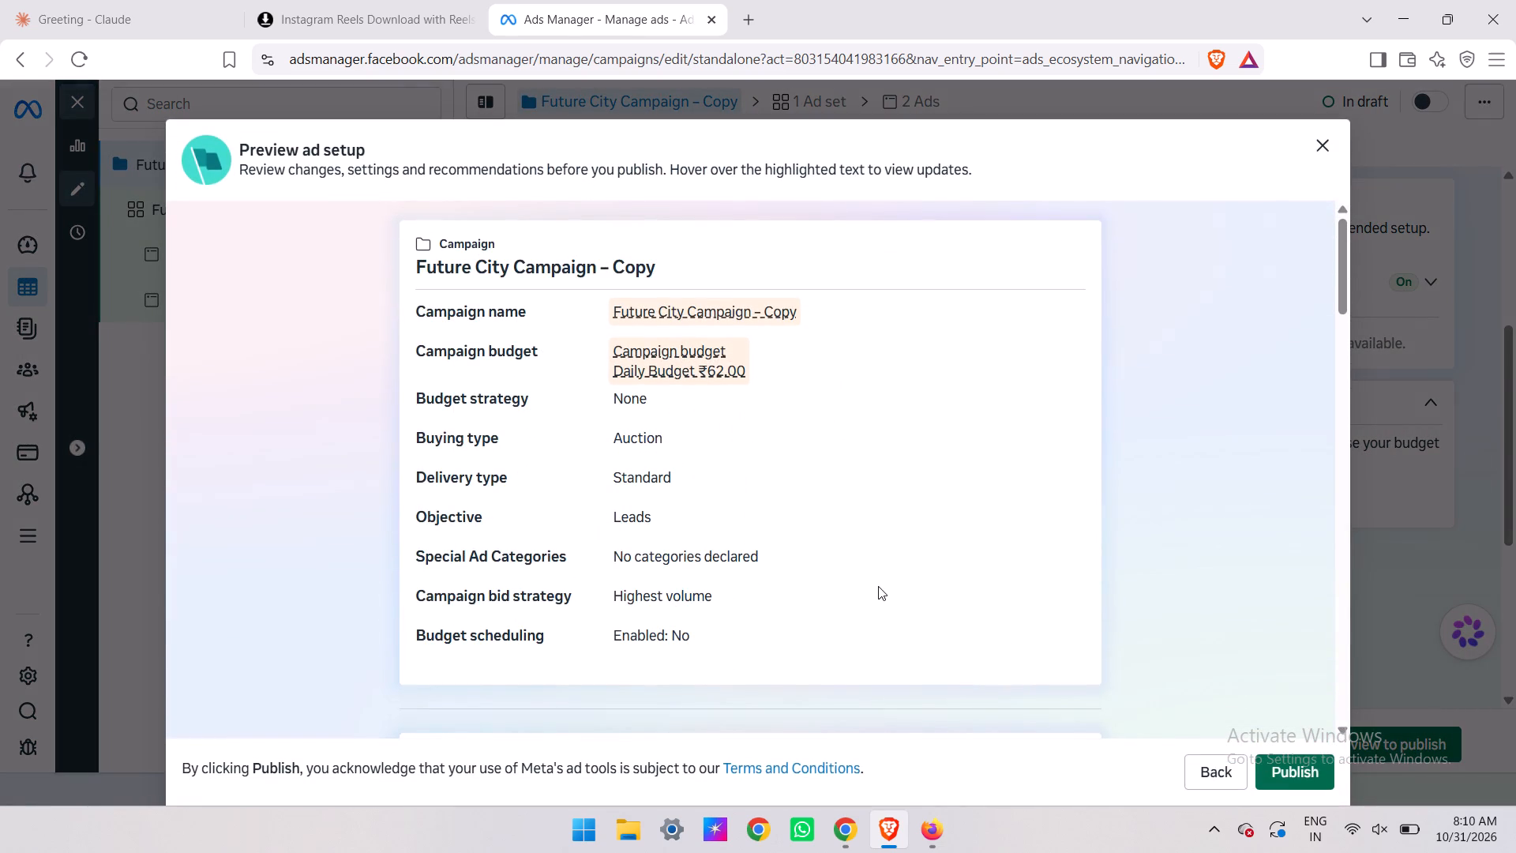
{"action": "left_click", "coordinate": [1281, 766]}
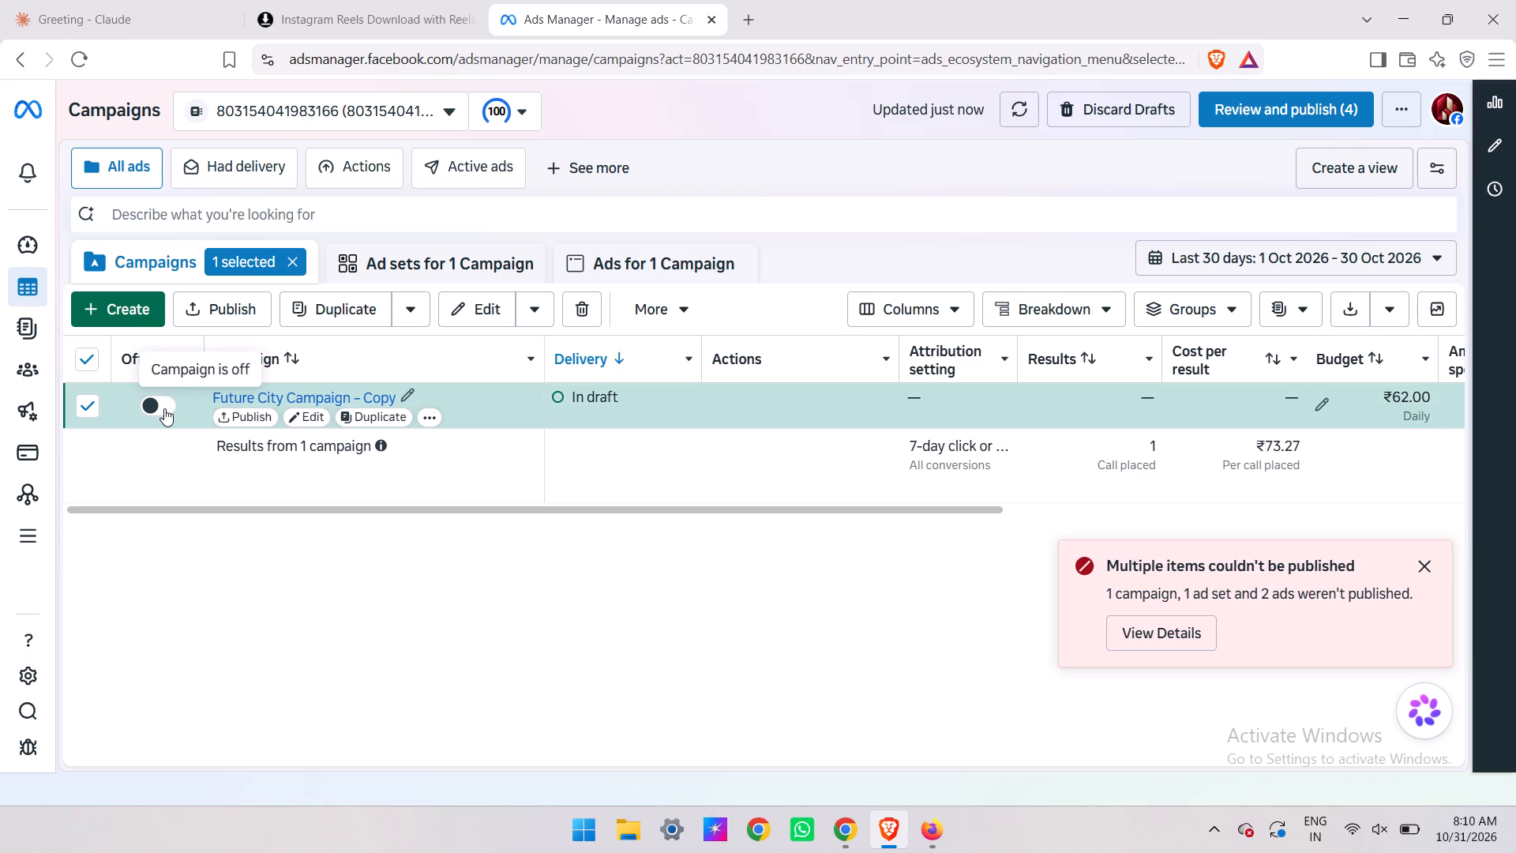
From the draft review, set the start time of the Future City Leads Set ad set to 09:00 and try to publish.
{"action": "left_click", "coordinate": [1262, 122]}
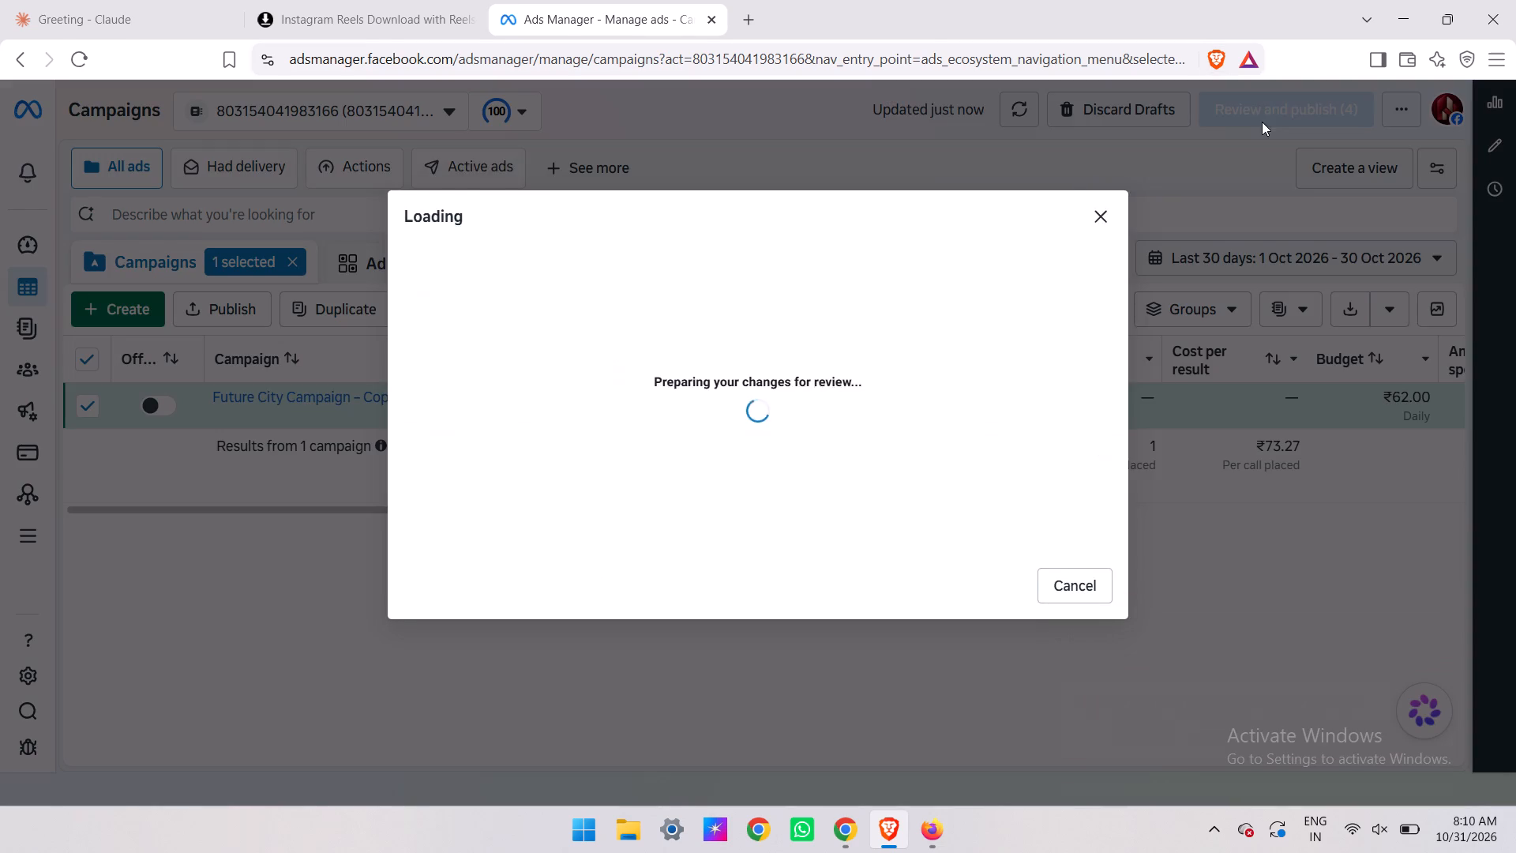
{"action": "scroll", "coordinate": [879, 553], "scroll_direction": "down", "scroll_amount": 1}
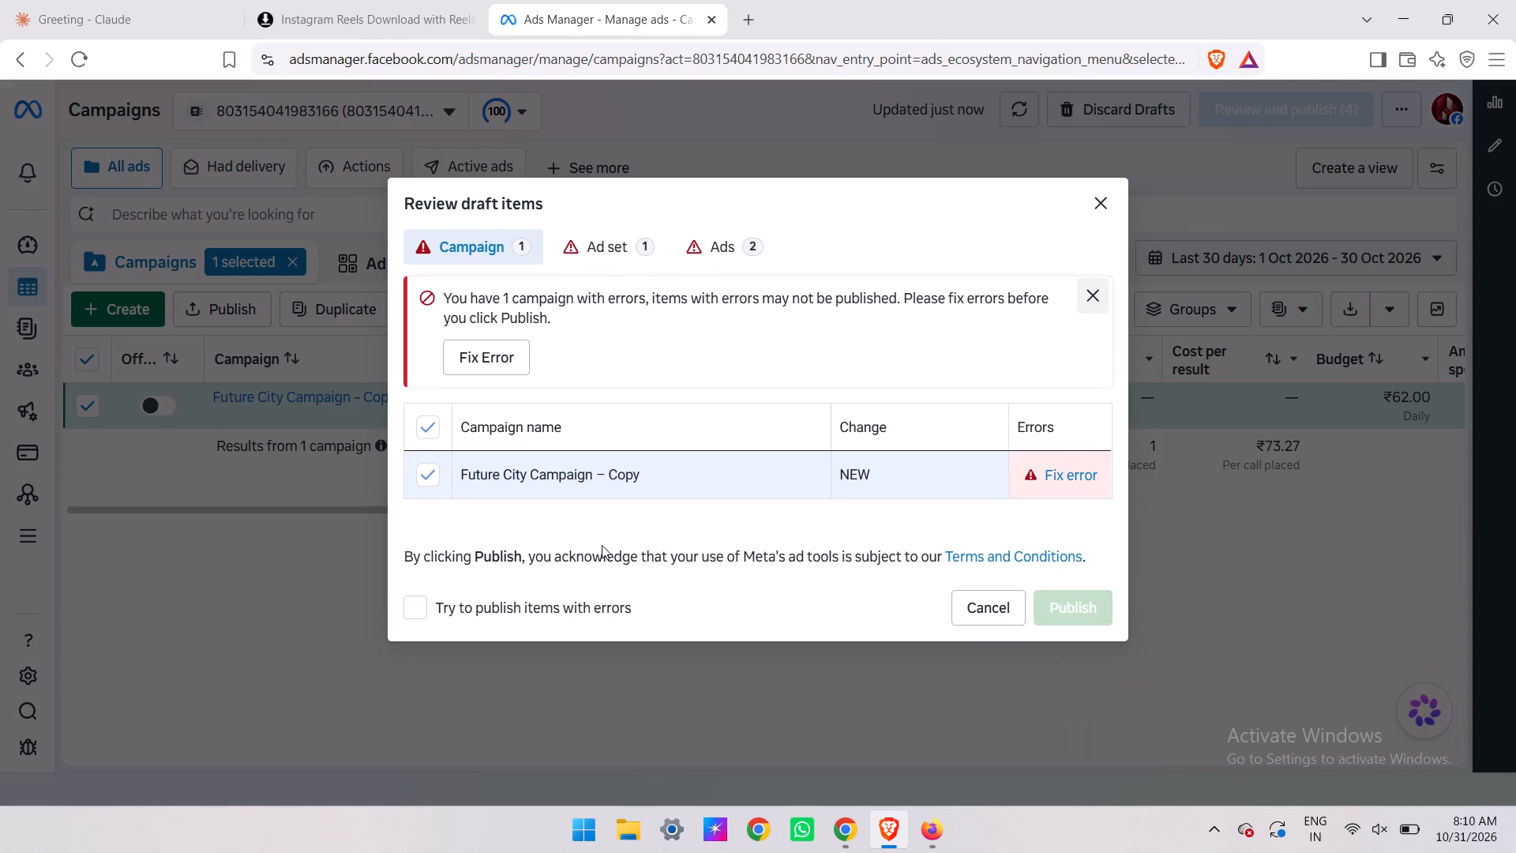
{"action": "left_click", "coordinate": [617, 231]}
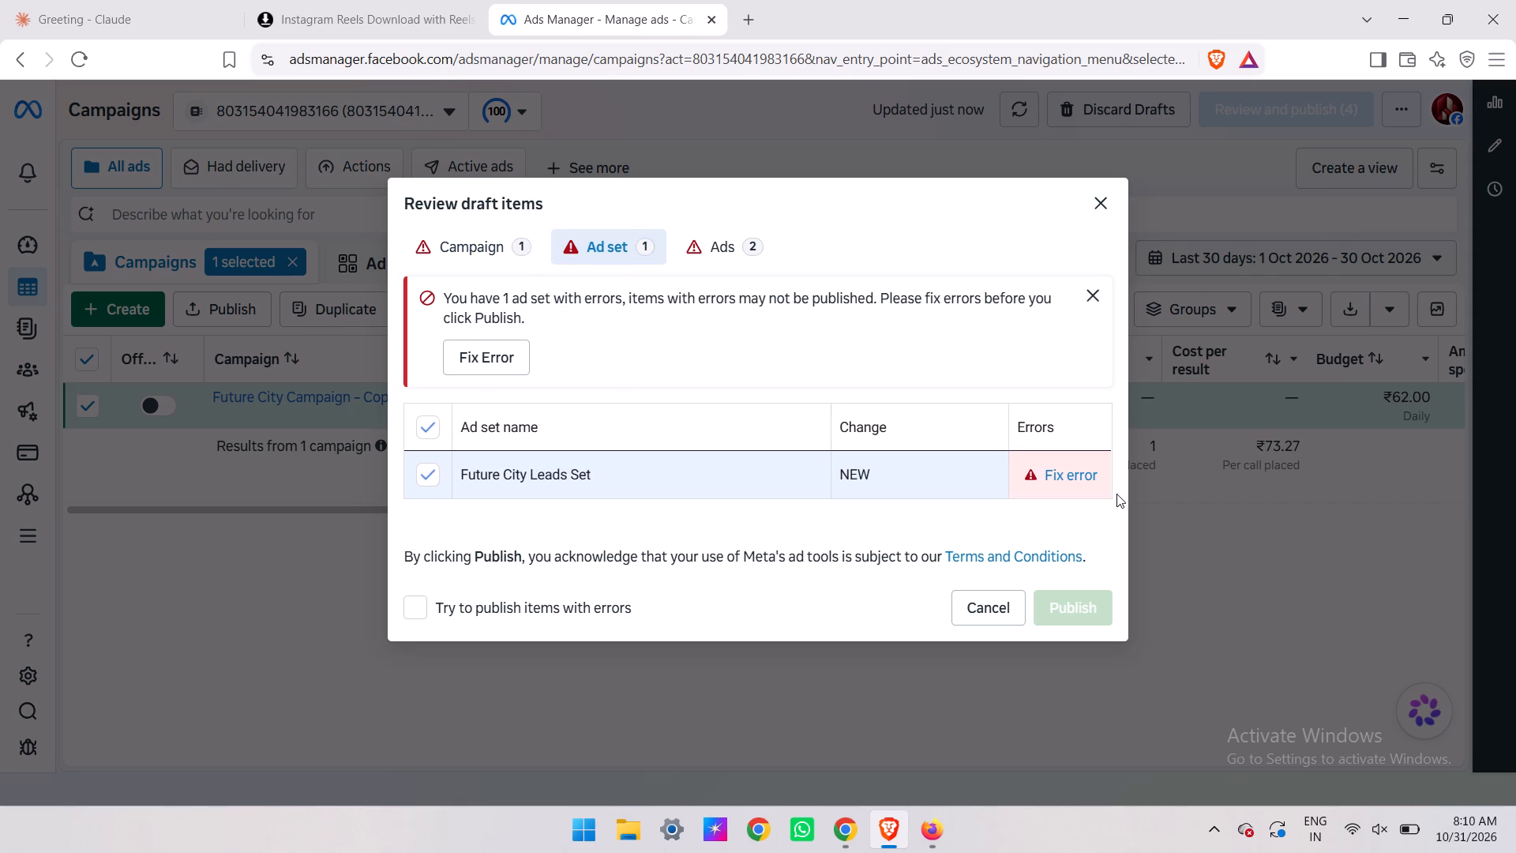
{"action": "left_click", "coordinate": [1073, 477]}
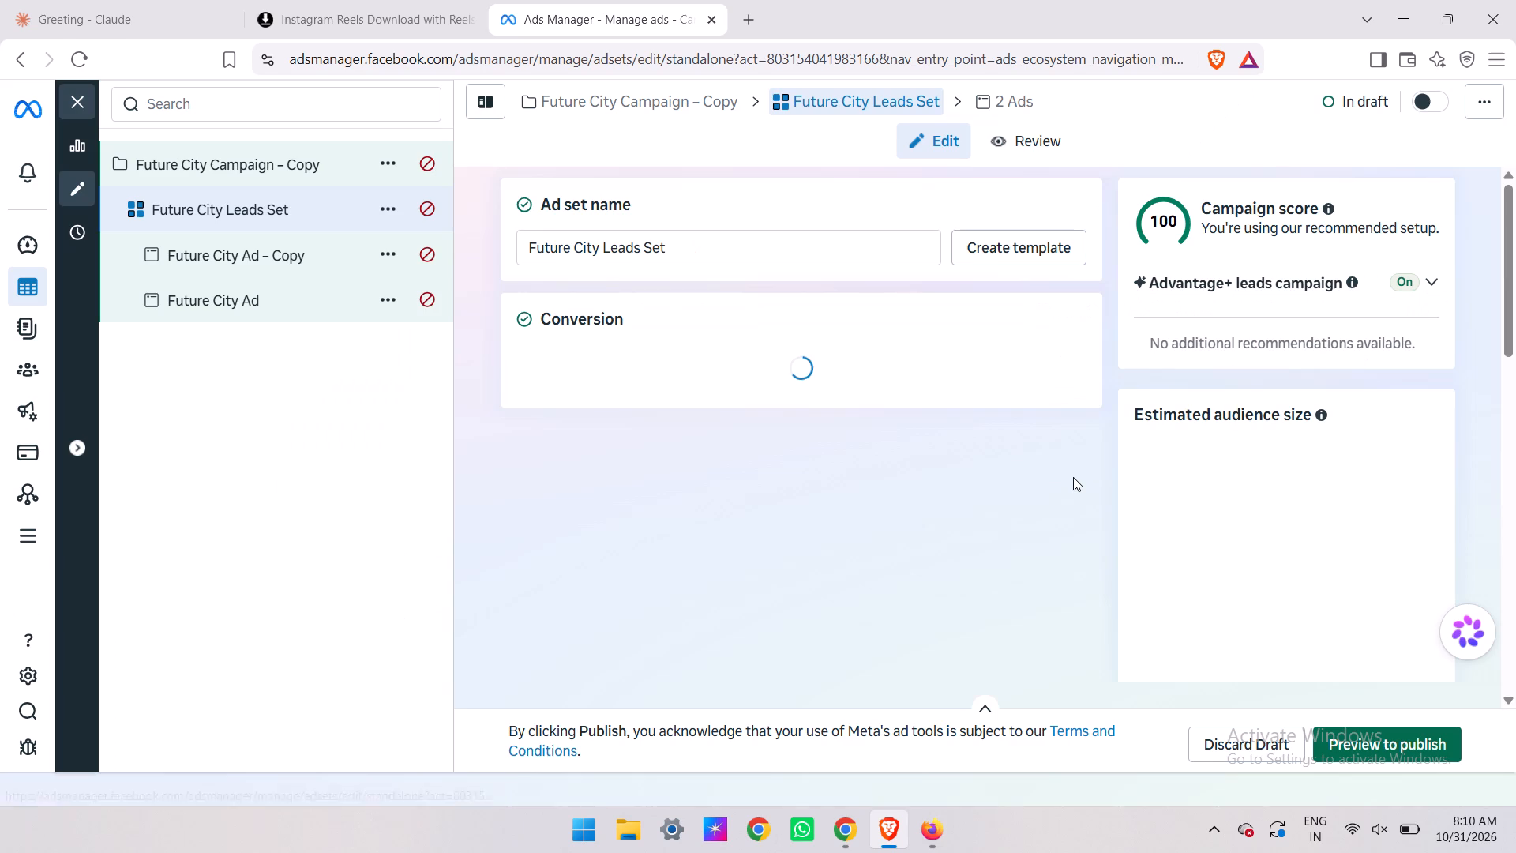
{"action": "scroll", "coordinate": [923, 524], "scroll_direction": "down", "scroll_amount": 2}
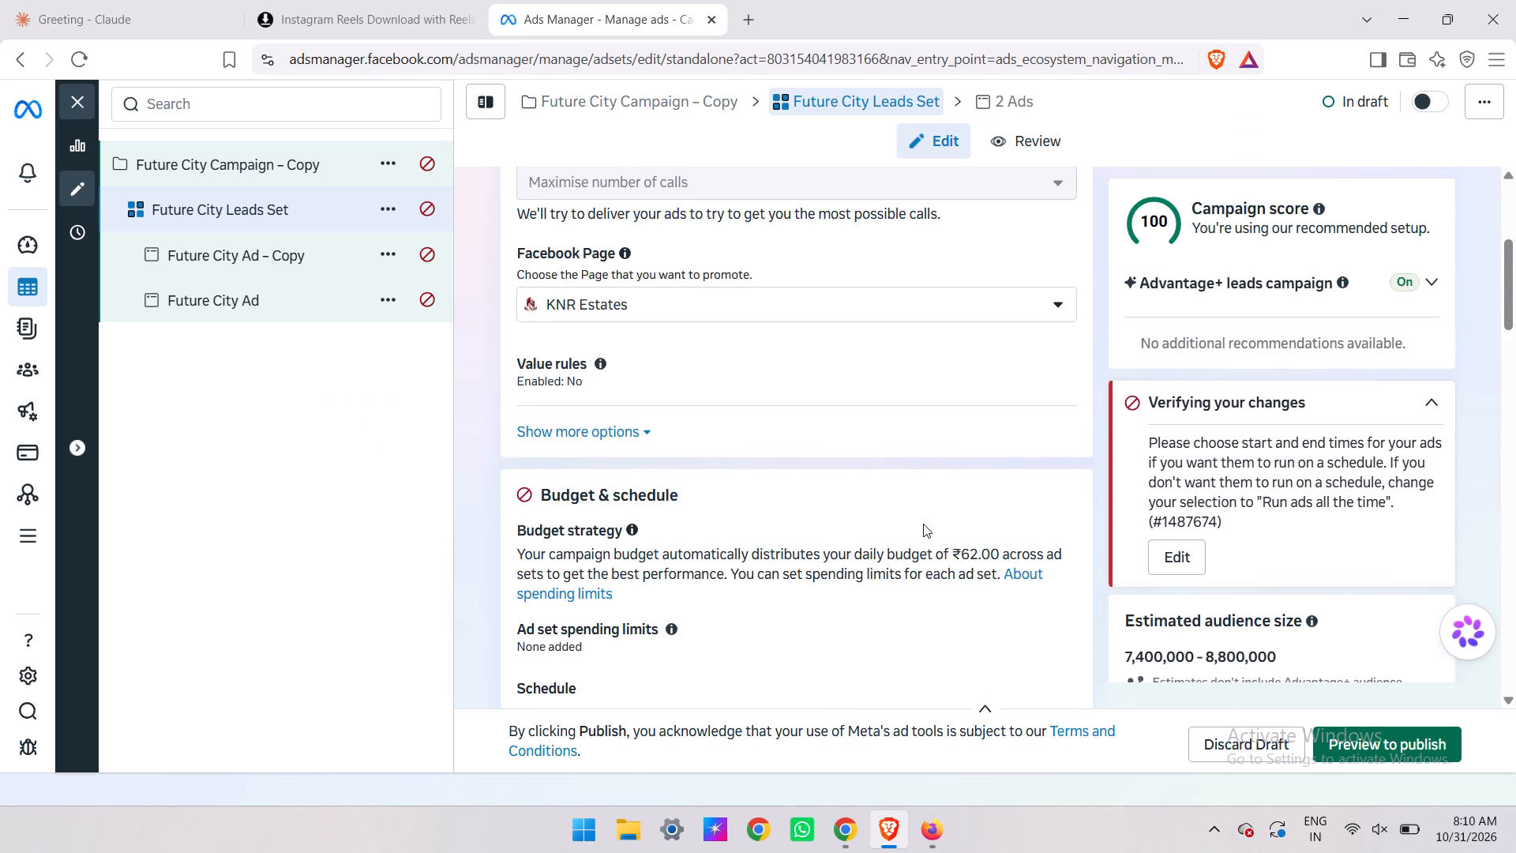
{"action": "scroll", "coordinate": [923, 524], "scroll_direction": "up", "scroll_amount": 5}
{"action": "scroll", "coordinate": [923, 524], "scroll_direction": "down", "scroll_amount": 1}
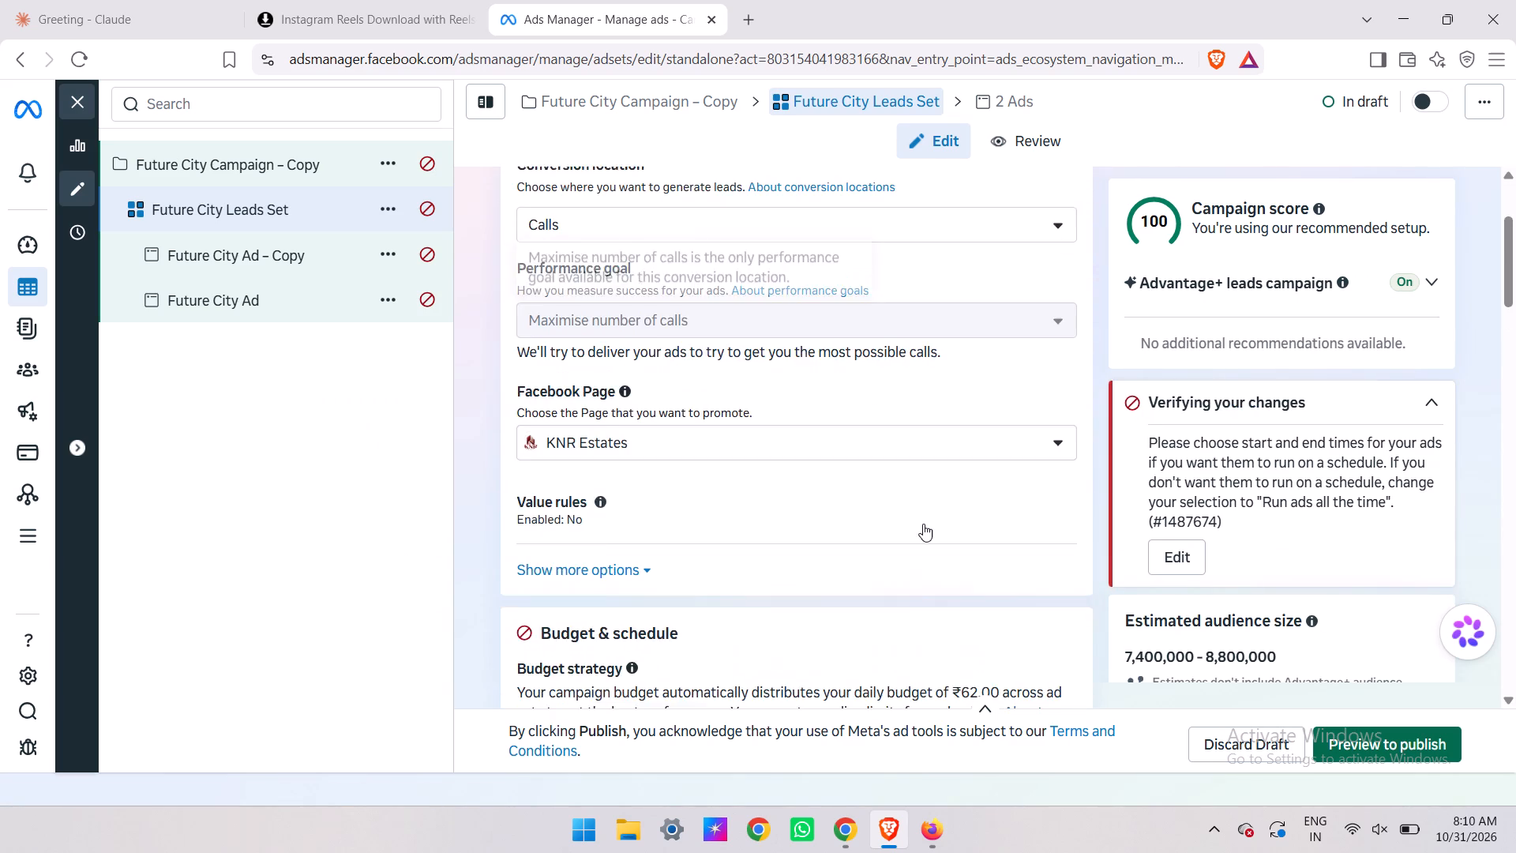
{"action": "scroll", "coordinate": [923, 524], "scroll_direction": "down", "scroll_amount": 3}
{"action": "left_click", "coordinate": [841, 476]}
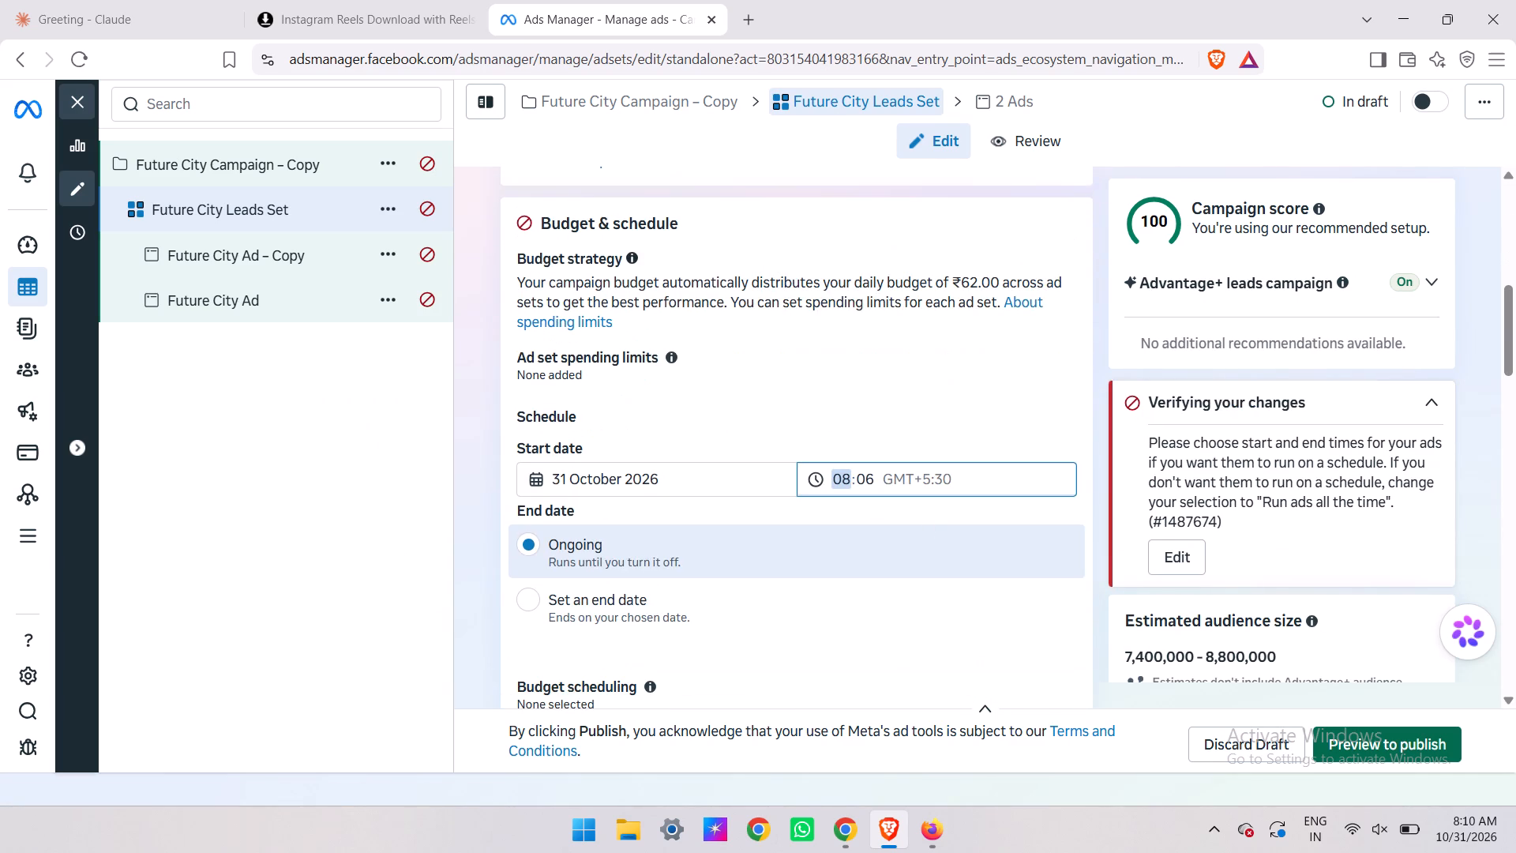
{"action": "type", "text": "090"}
{"action": "type", "text": "09"}
{"action": "key", "text": "Tab"}
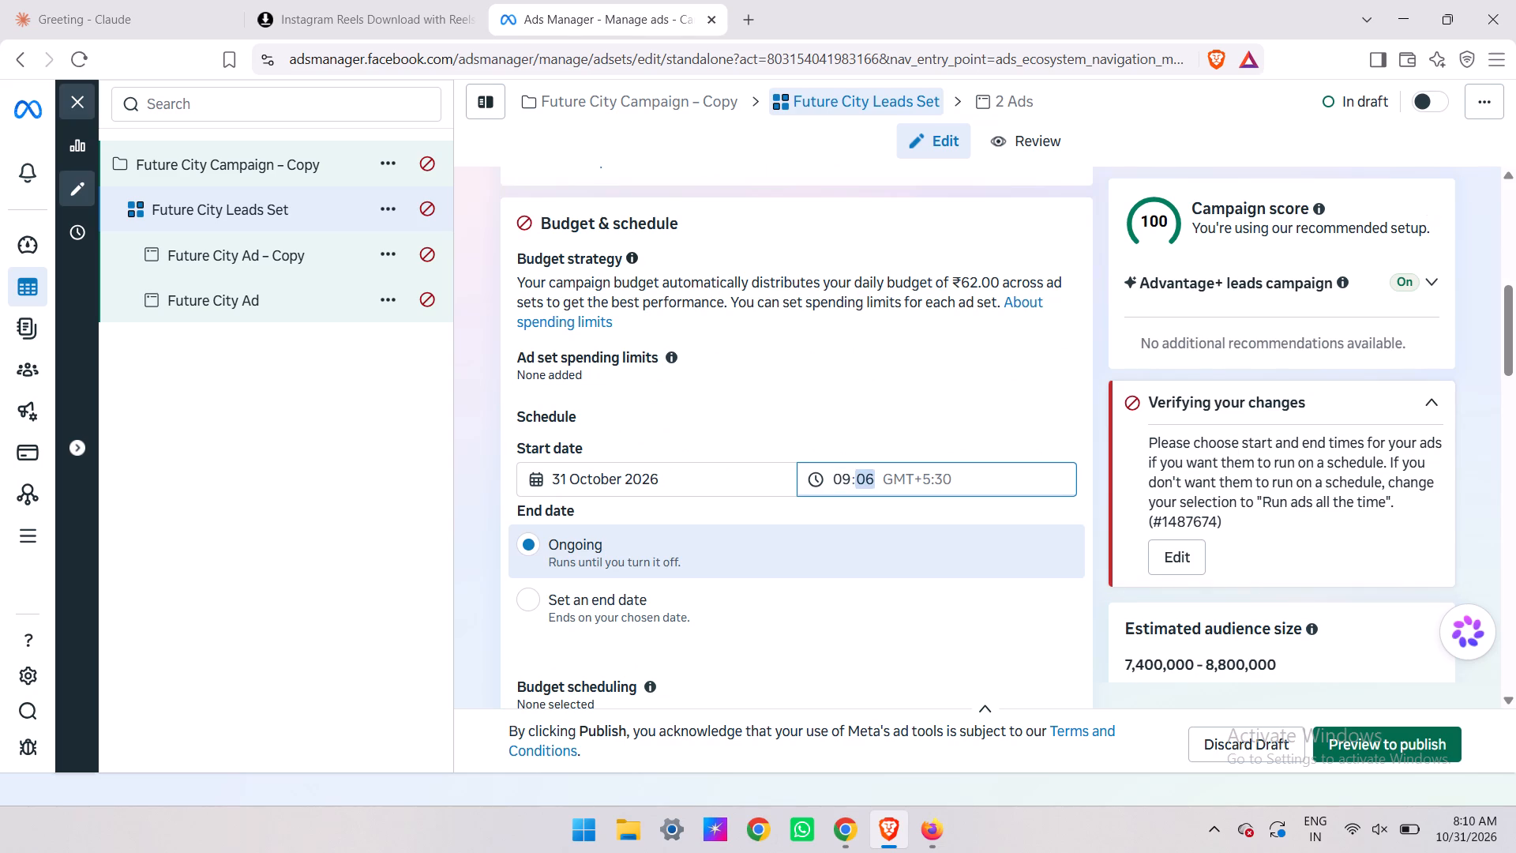
{"action": "type", "text": "00"}
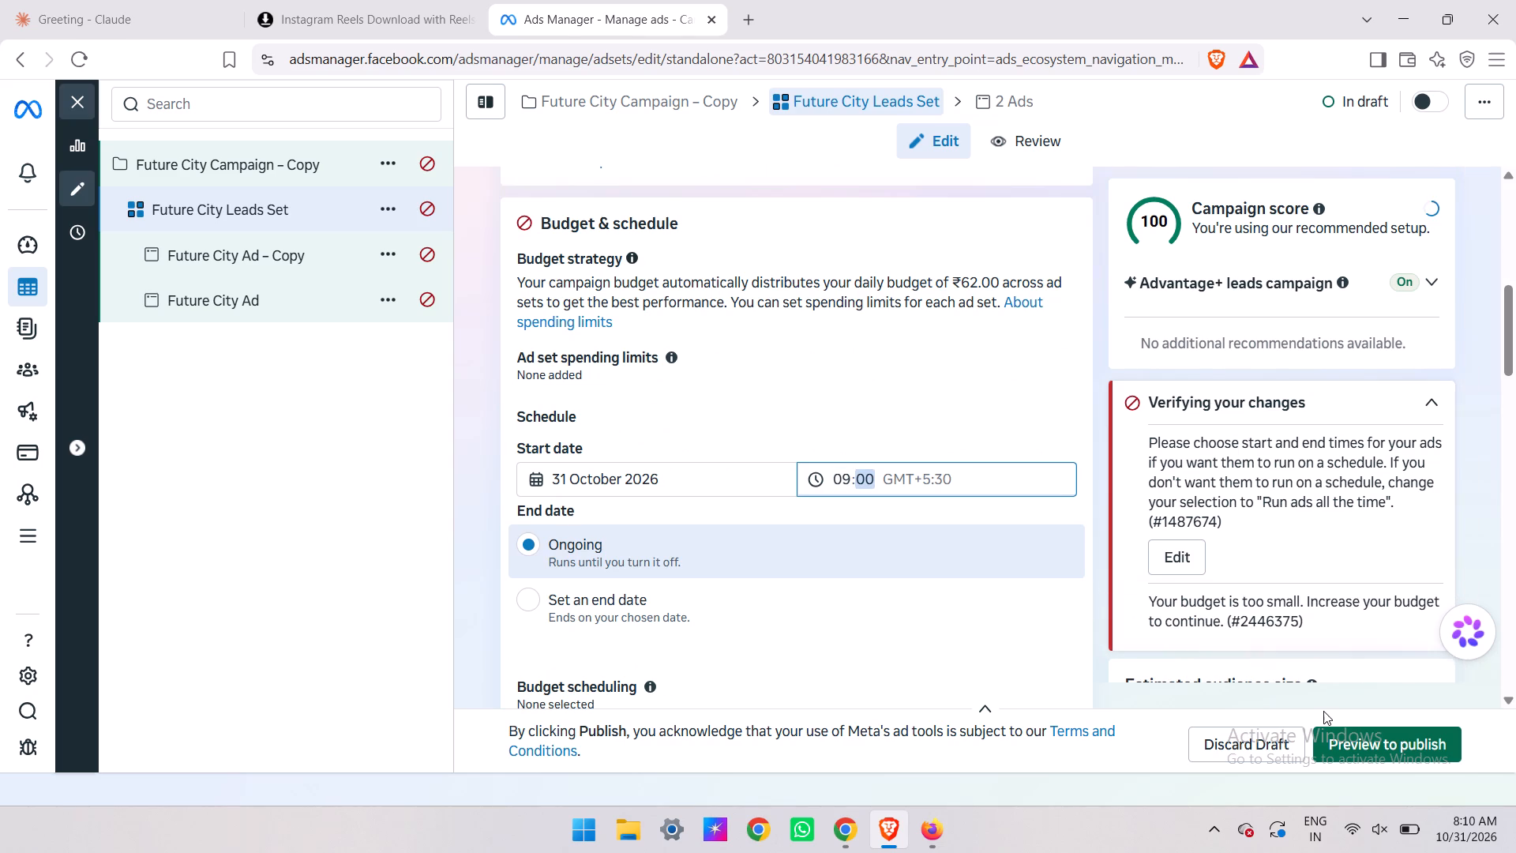
{"action": "left_click", "coordinate": [1334, 731]}
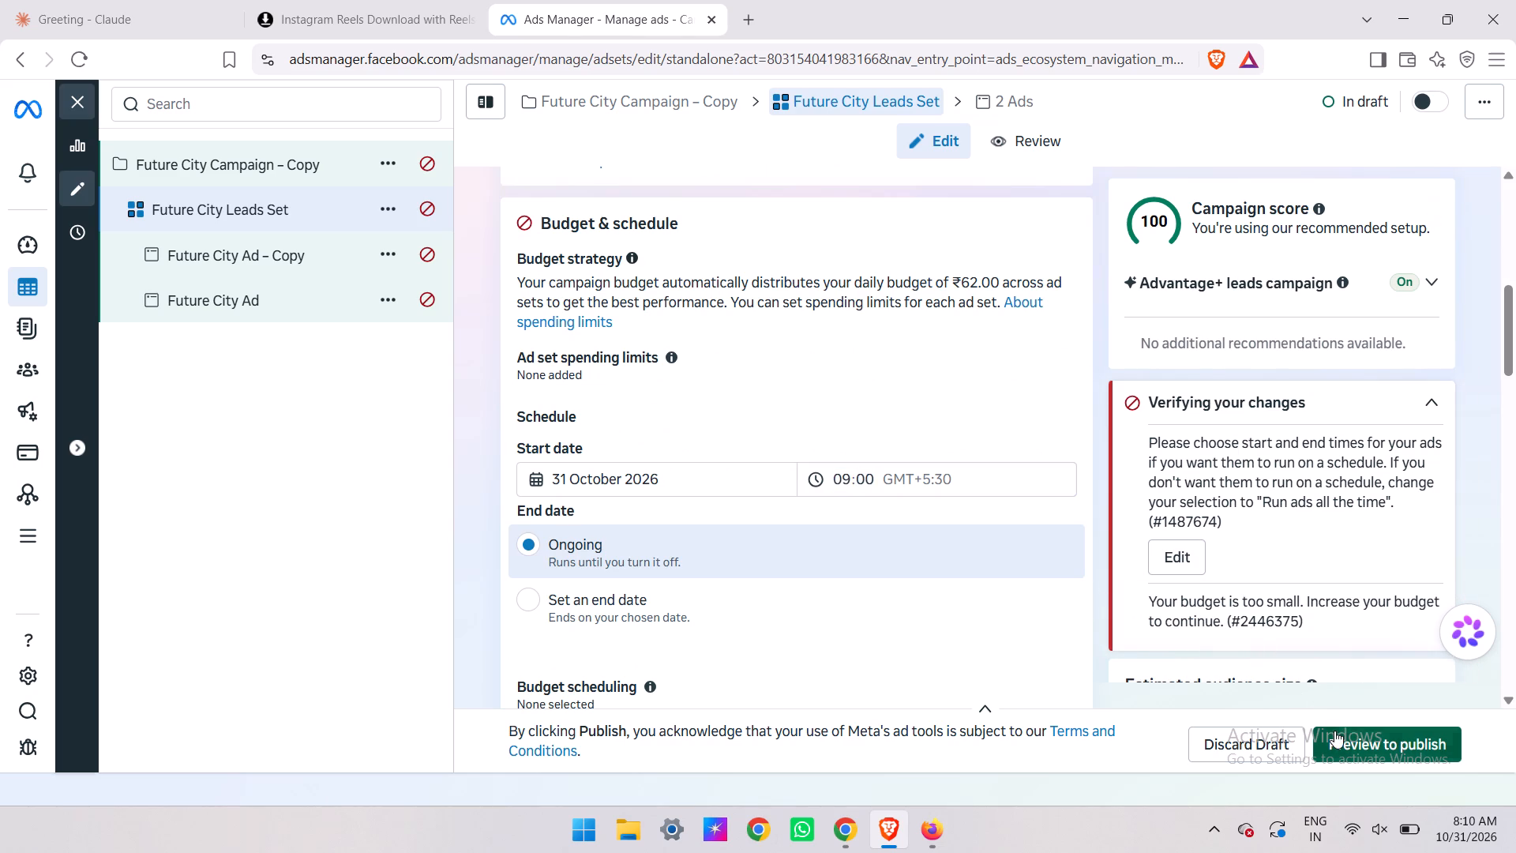
{"action": "left_click", "coordinate": [1300, 770]}
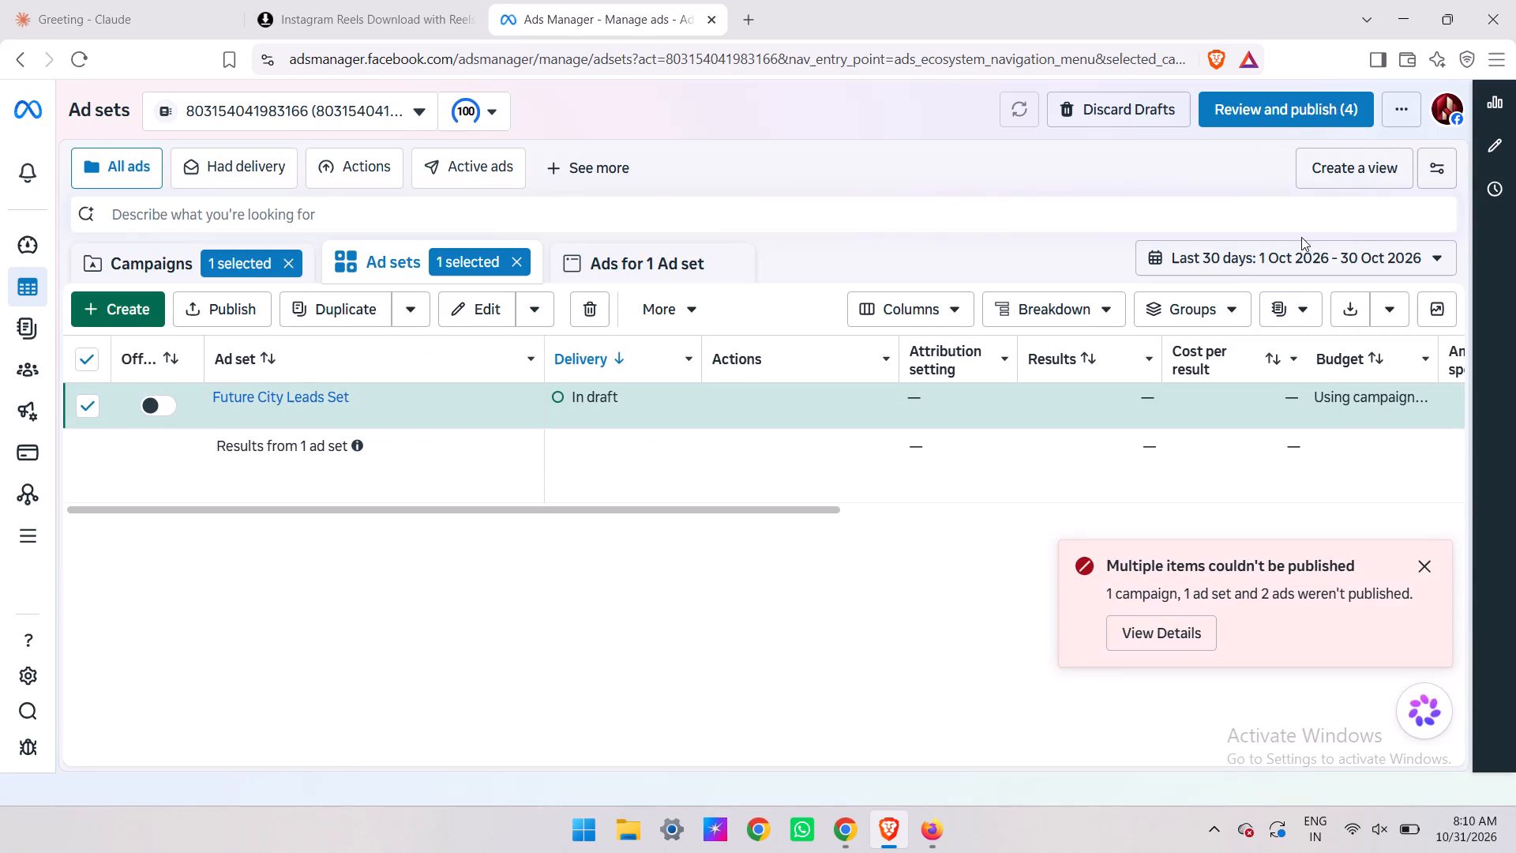
Open the ad-level draft errors and examine what needs fixing in Future City Ad – Copy.
{"action": "left_click", "coordinate": [1294, 127]}
{"action": "left_click", "coordinate": [1331, 117]}
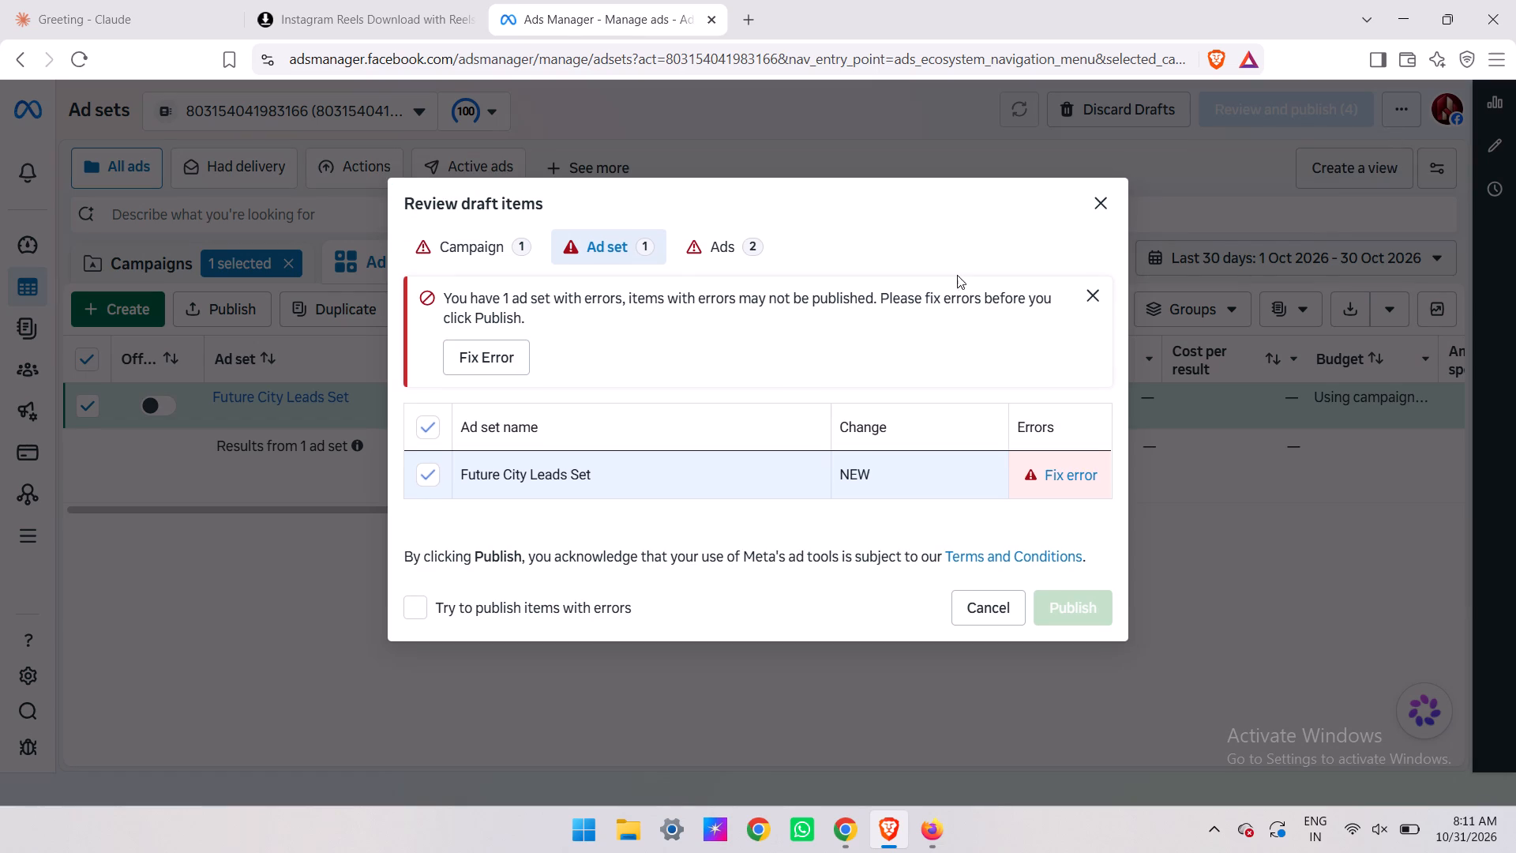
{"action": "left_click", "coordinate": [735, 259]}
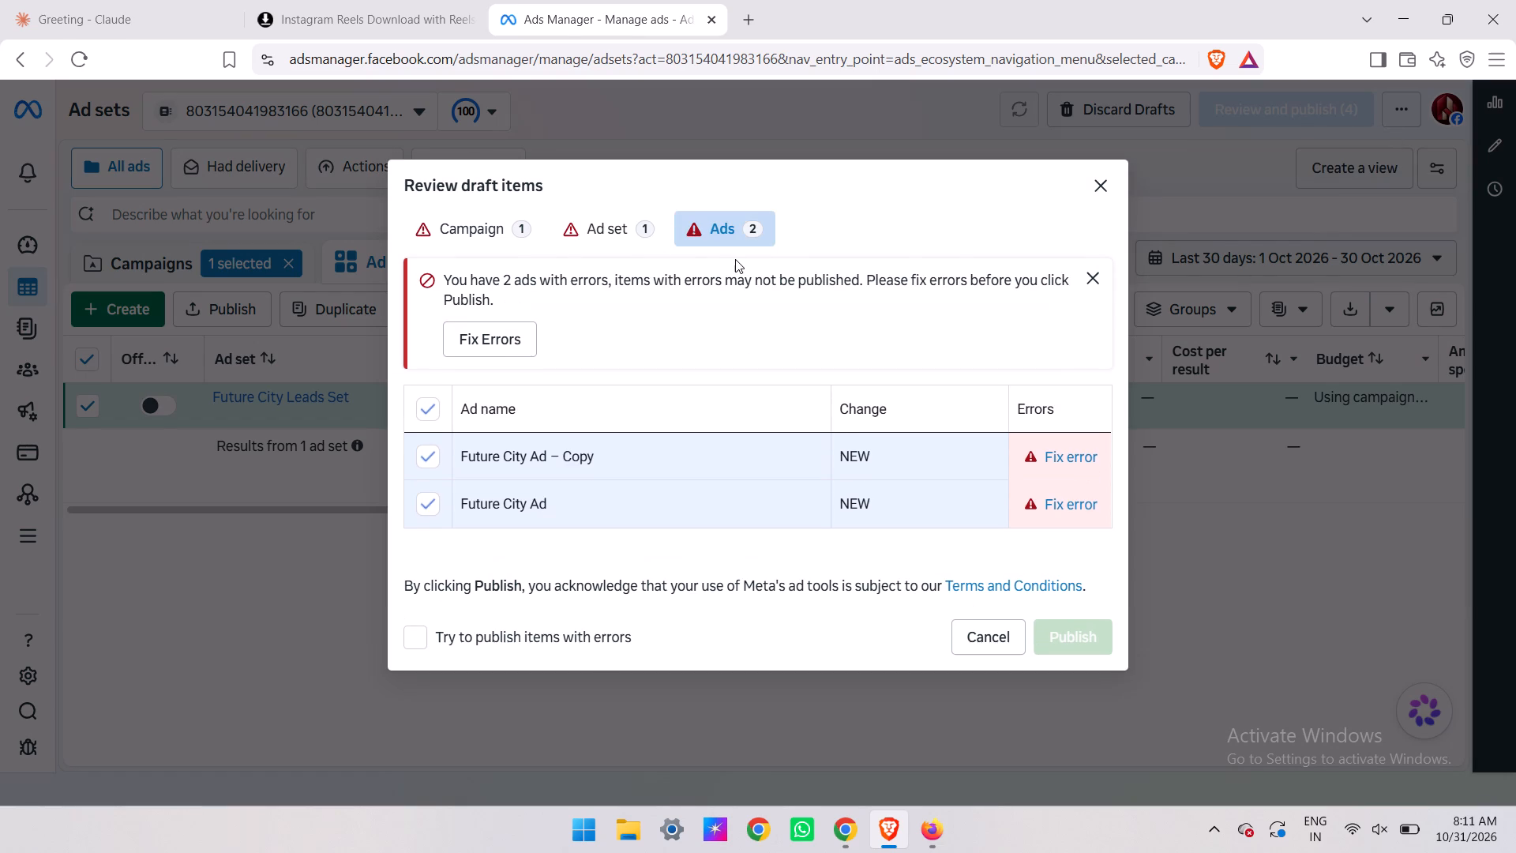
{"action": "left_click", "coordinate": [1070, 460]}
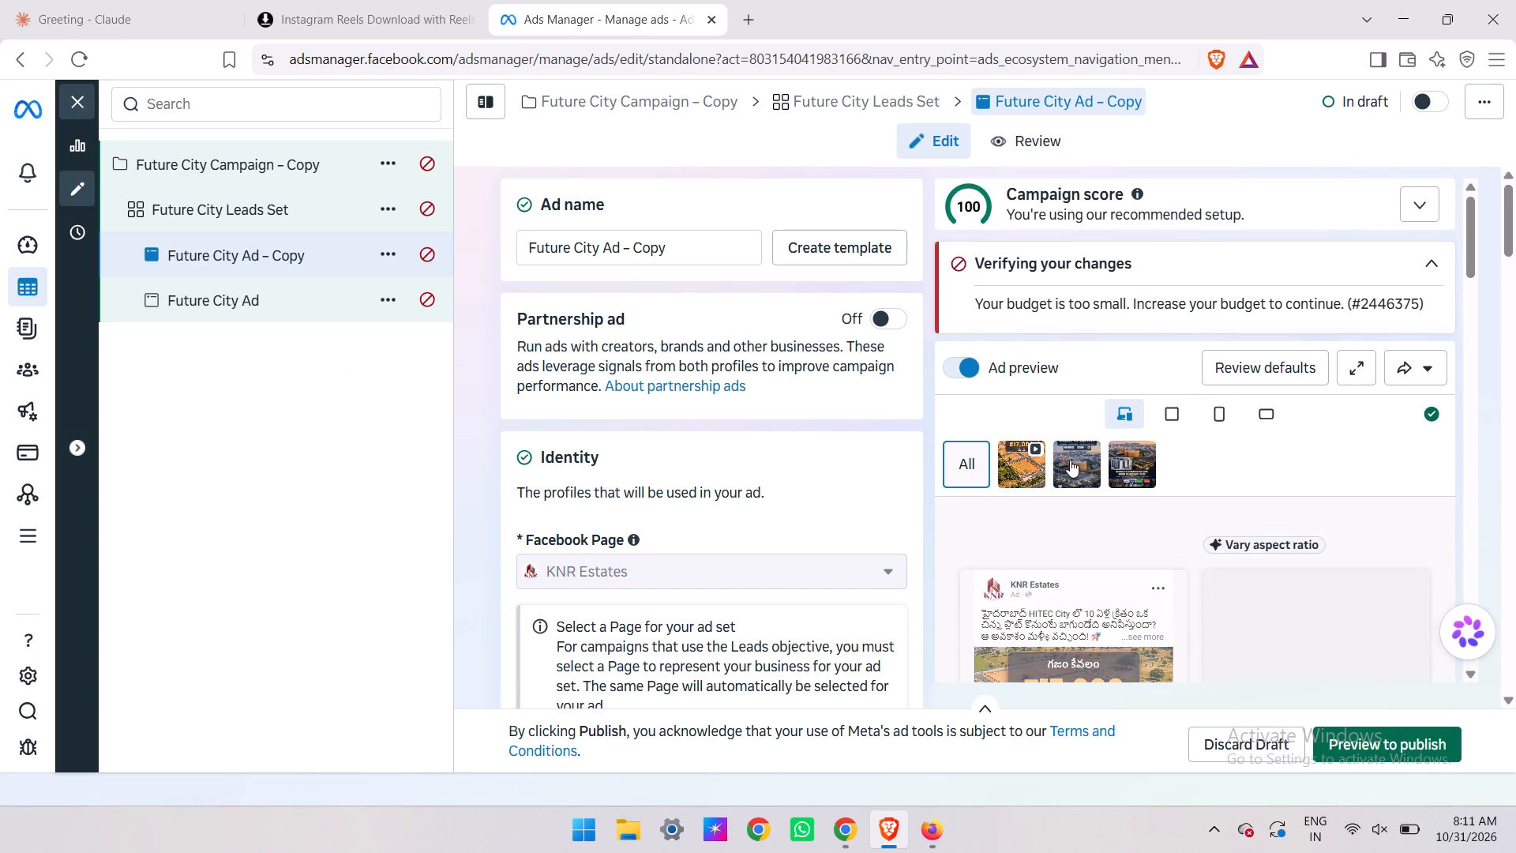
{"action": "scroll", "coordinate": [595, 537], "scroll_direction": "down", "scroll_amount": 1}
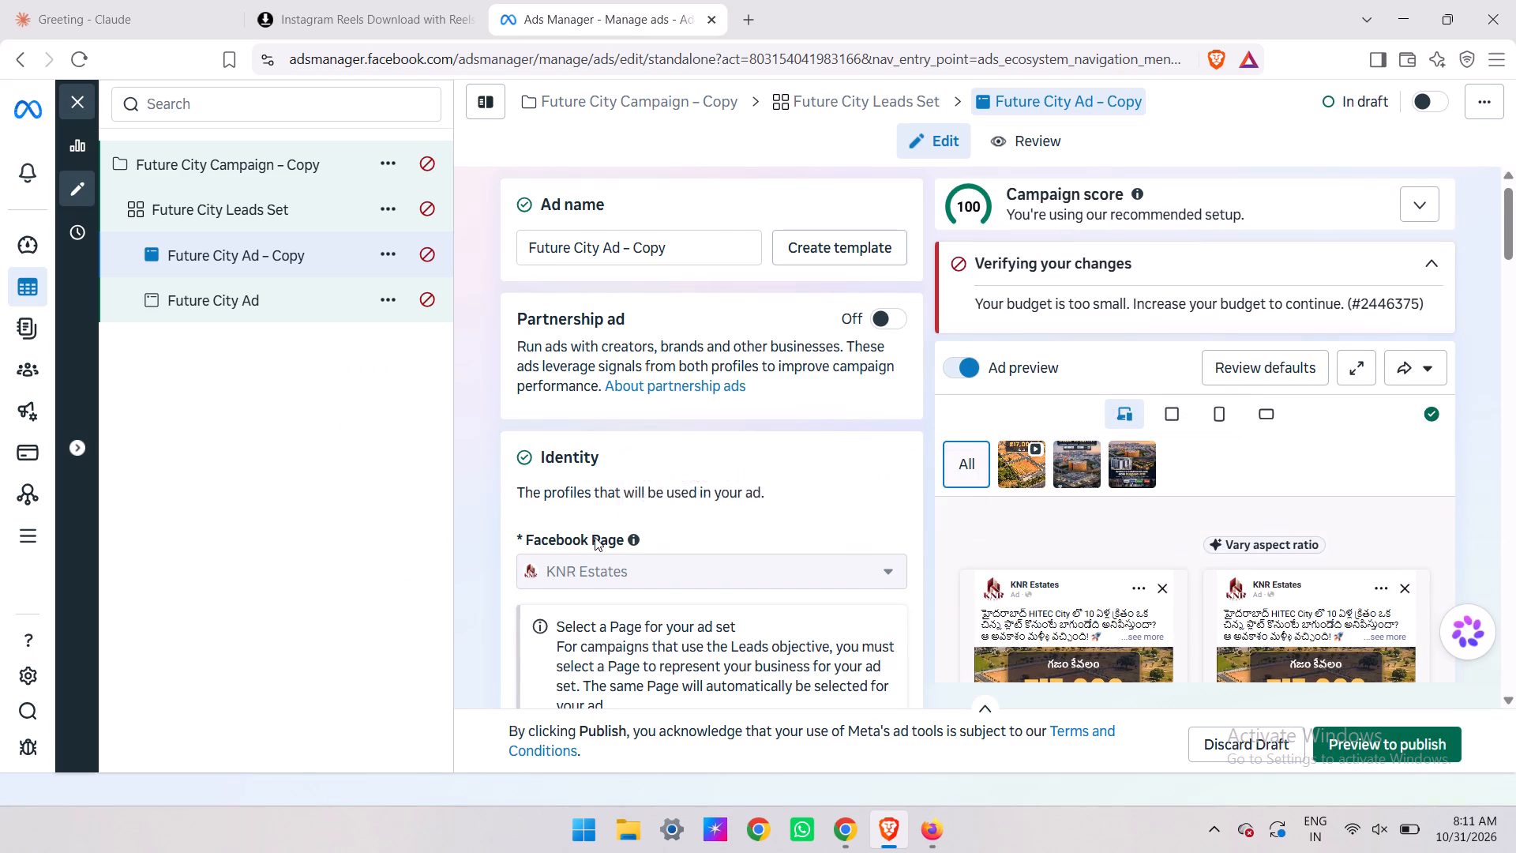
{"action": "scroll", "coordinate": [595, 537], "scroll_direction": "down", "scroll_amount": 2}
{"action": "scroll", "coordinate": [595, 537], "scroll_direction": "up", "scroll_amount": 3}
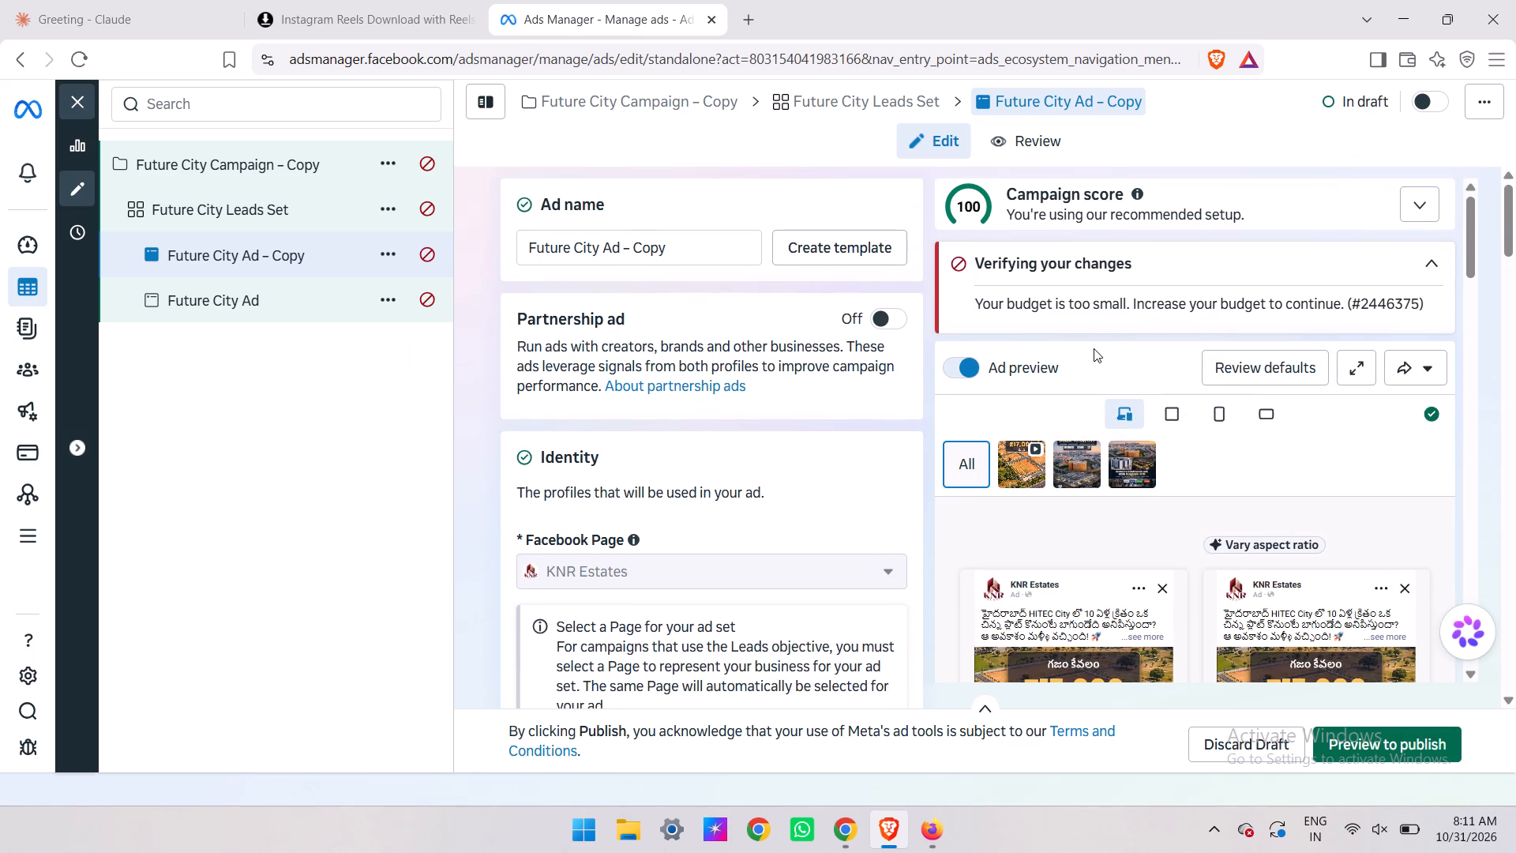
Set the daily campaign budget of Future City Campaign – Copy to ₹140.
{"action": "left_click", "coordinate": [311, 190]}
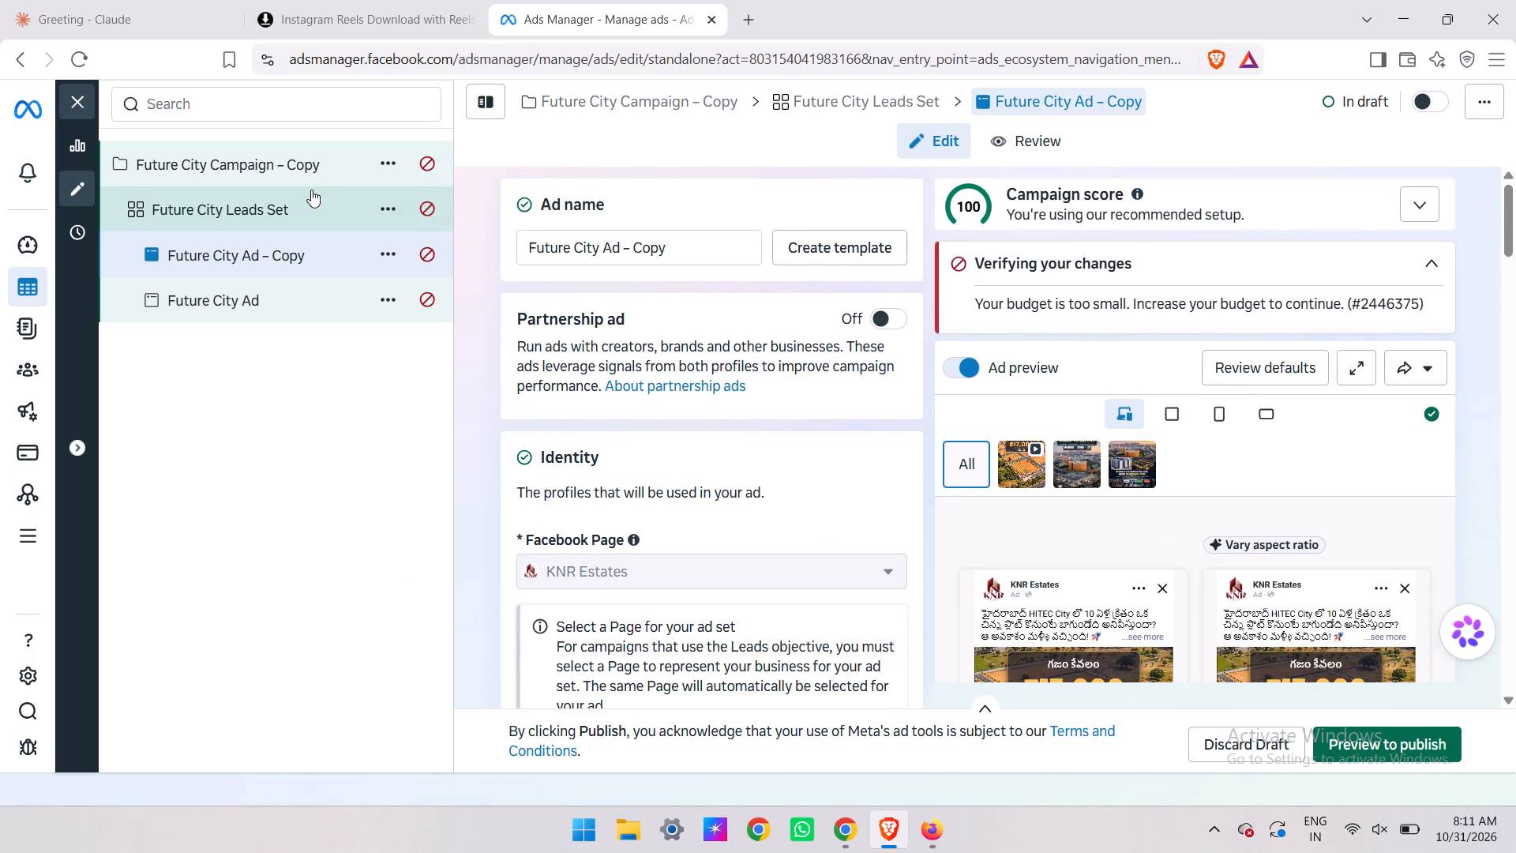
{"action": "left_click", "coordinate": [317, 171]}
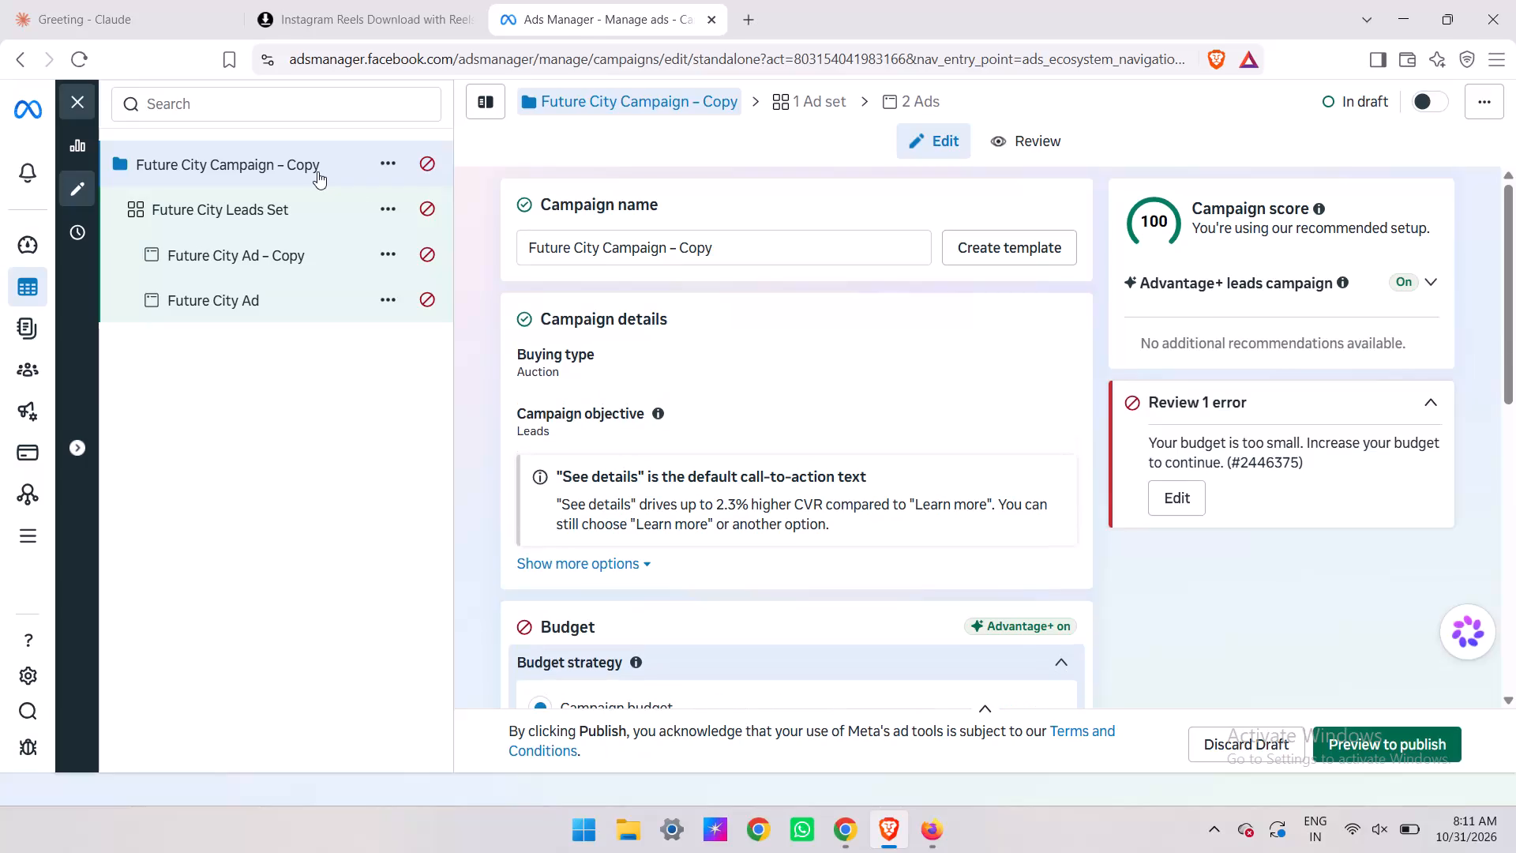
{"action": "scroll", "coordinate": [784, 502], "scroll_direction": "down", "scroll_amount": 2}
{"action": "left_click", "coordinate": [880, 561]}
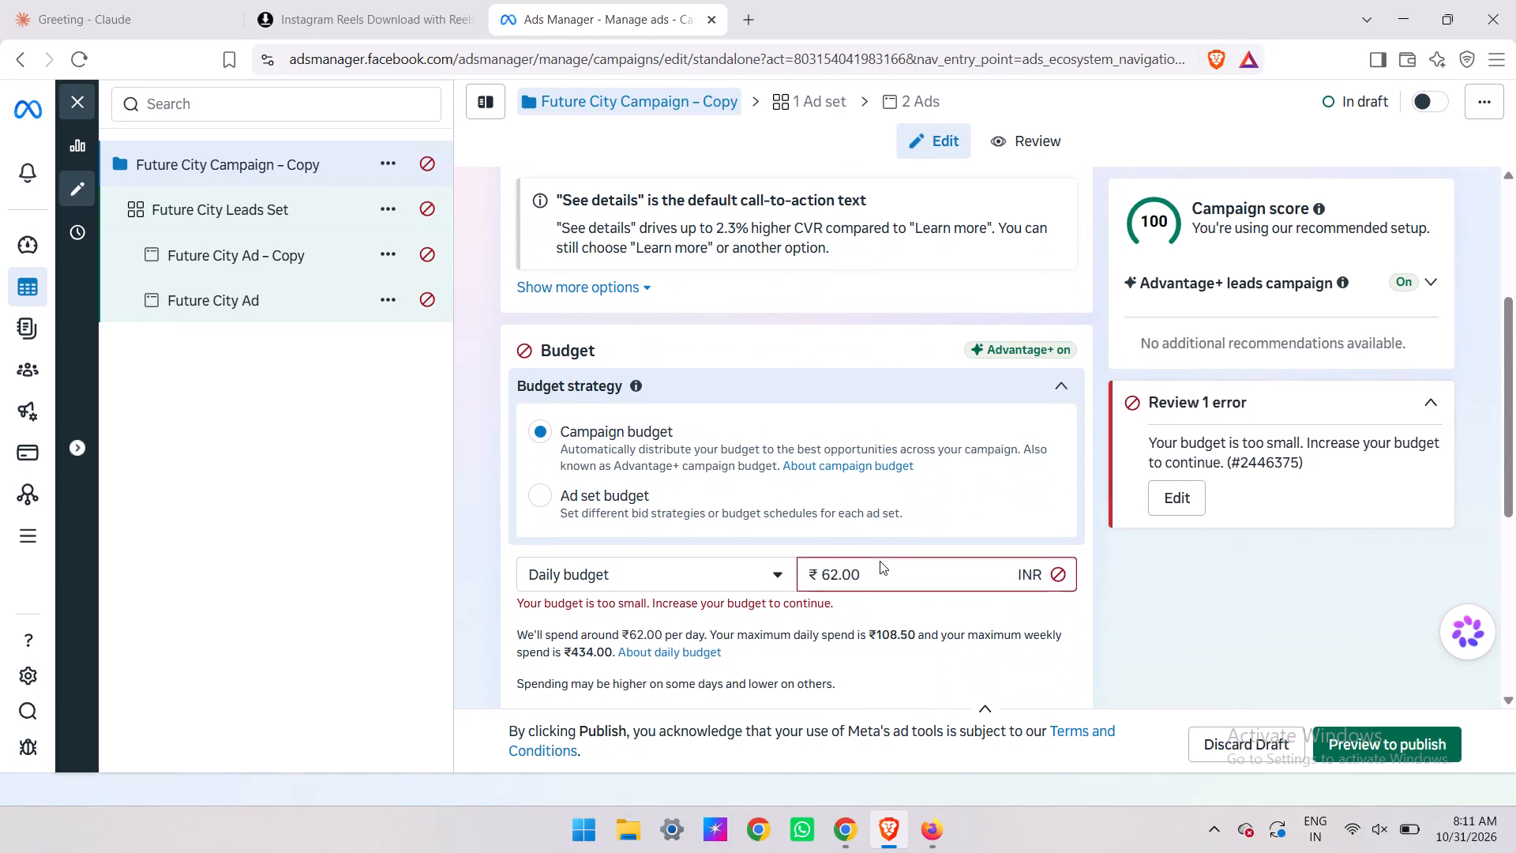
{"action": "left_click", "coordinate": [881, 569]}
{"action": "key", "text": "BackSpace"}
{"action": "key", "text": "BackSpace"}
{"action": "key", "text": "BackSpace"}
{"action": "key", "text": "BackSpace"}
{"action": "key", "text": "BackSpace"}
{"action": "key", "text": "BackSpace"}
{"action": "key", "text": "BackSpace"}
{"action": "key", "text": "BackSpace"}
{"action": "key", "text": "BackSpace"}
{"action": "key", "text": "BackSpace"}
{"action": "key", "text": "BackSpace"}
{"action": "key", "text": "BackSpace"}
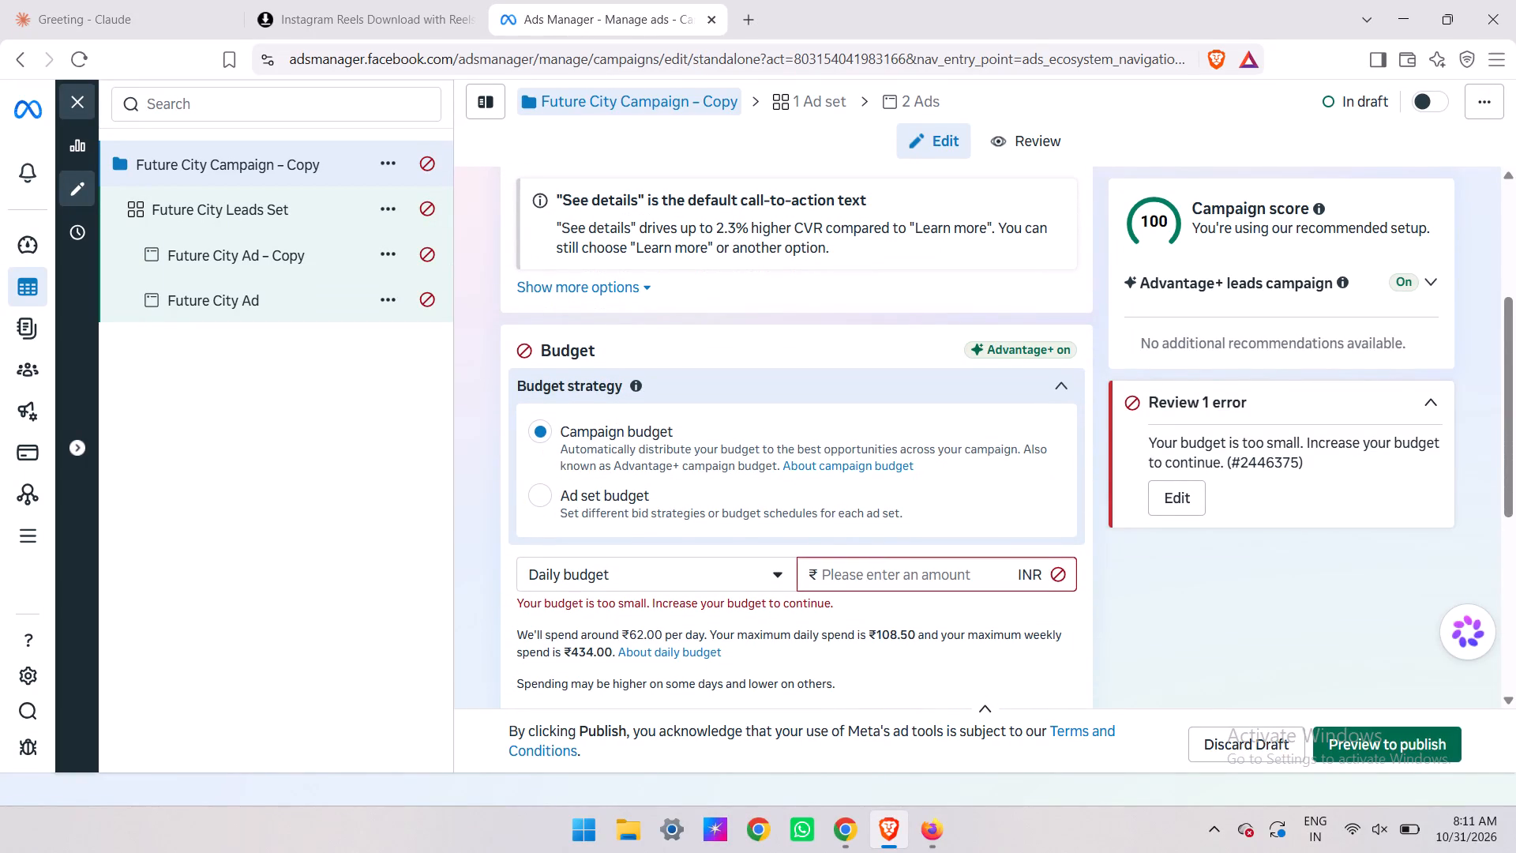
{"action": "type", "text": "140"}
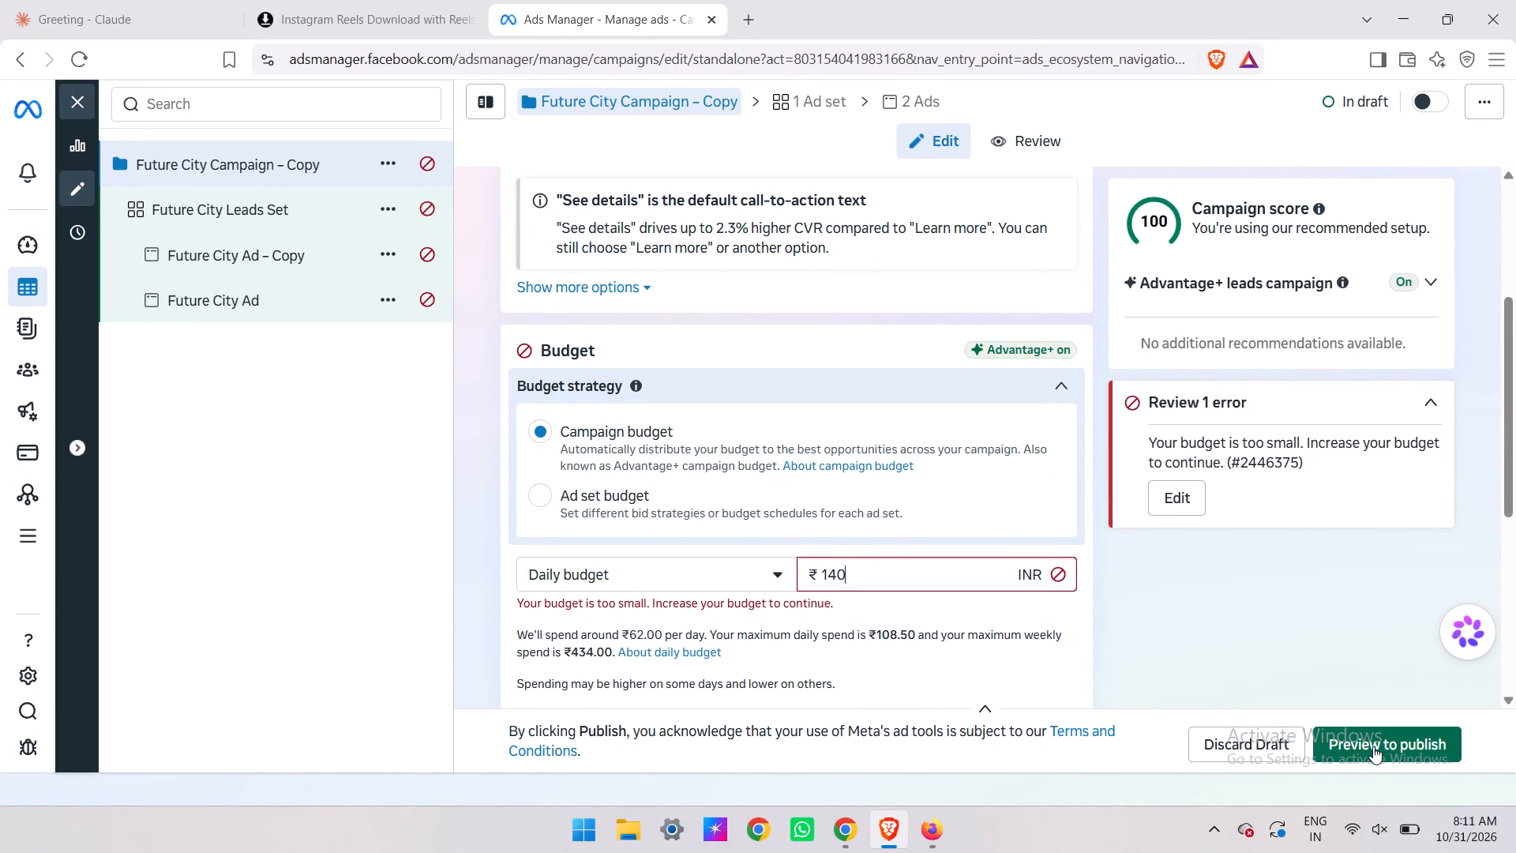
Review the ad setup preview of Future City Campaign – Copy and submit it for publishing.
{"action": "left_click", "coordinate": [1373, 746]}
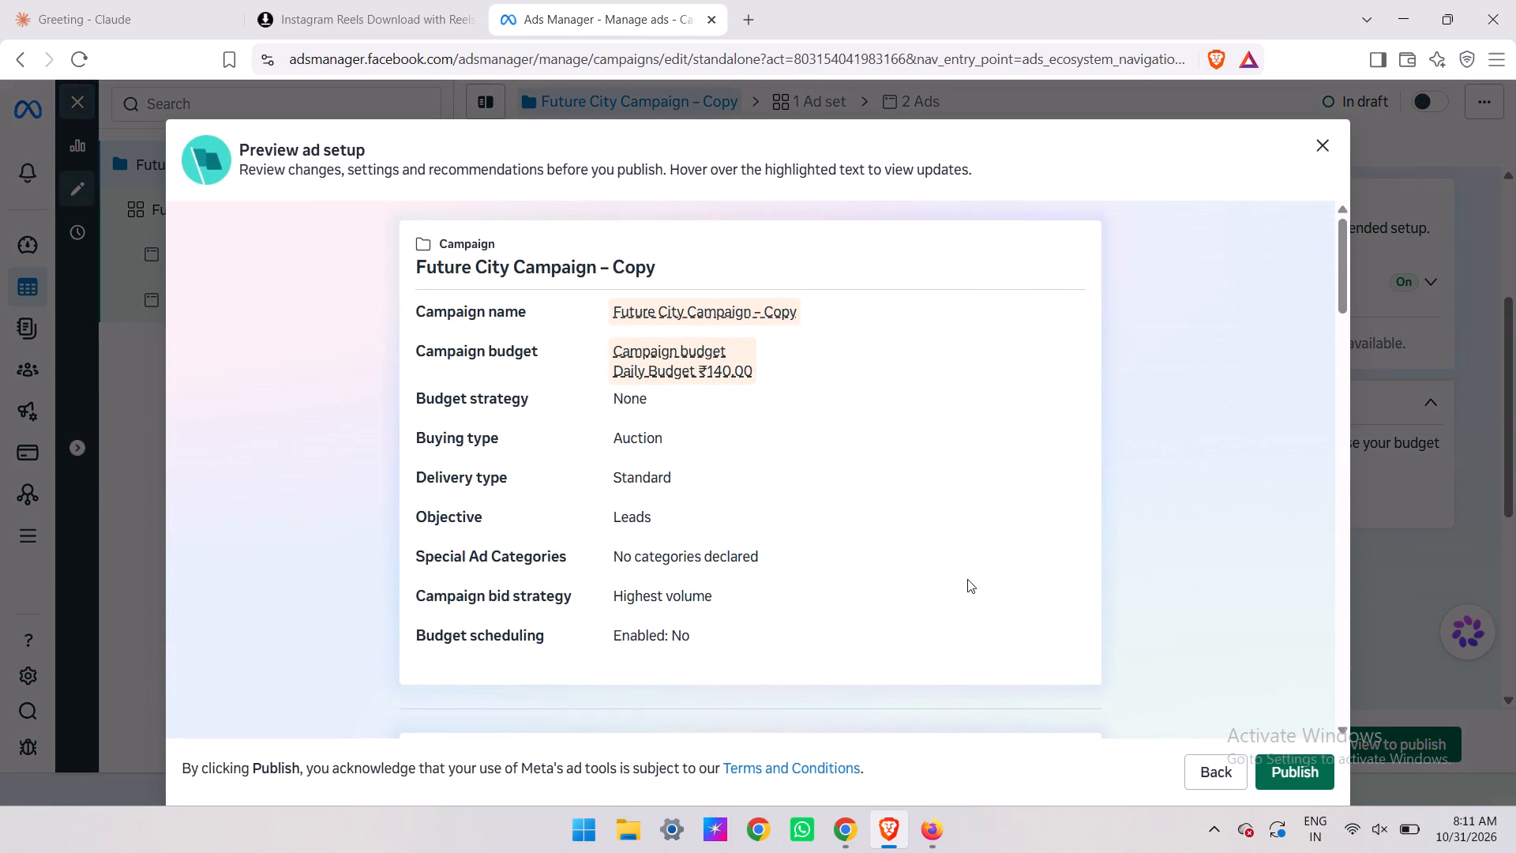
{"action": "scroll", "coordinate": [967, 579], "scroll_direction": "down", "scroll_amount": 1}
{"action": "left_click", "coordinate": [1288, 773]}
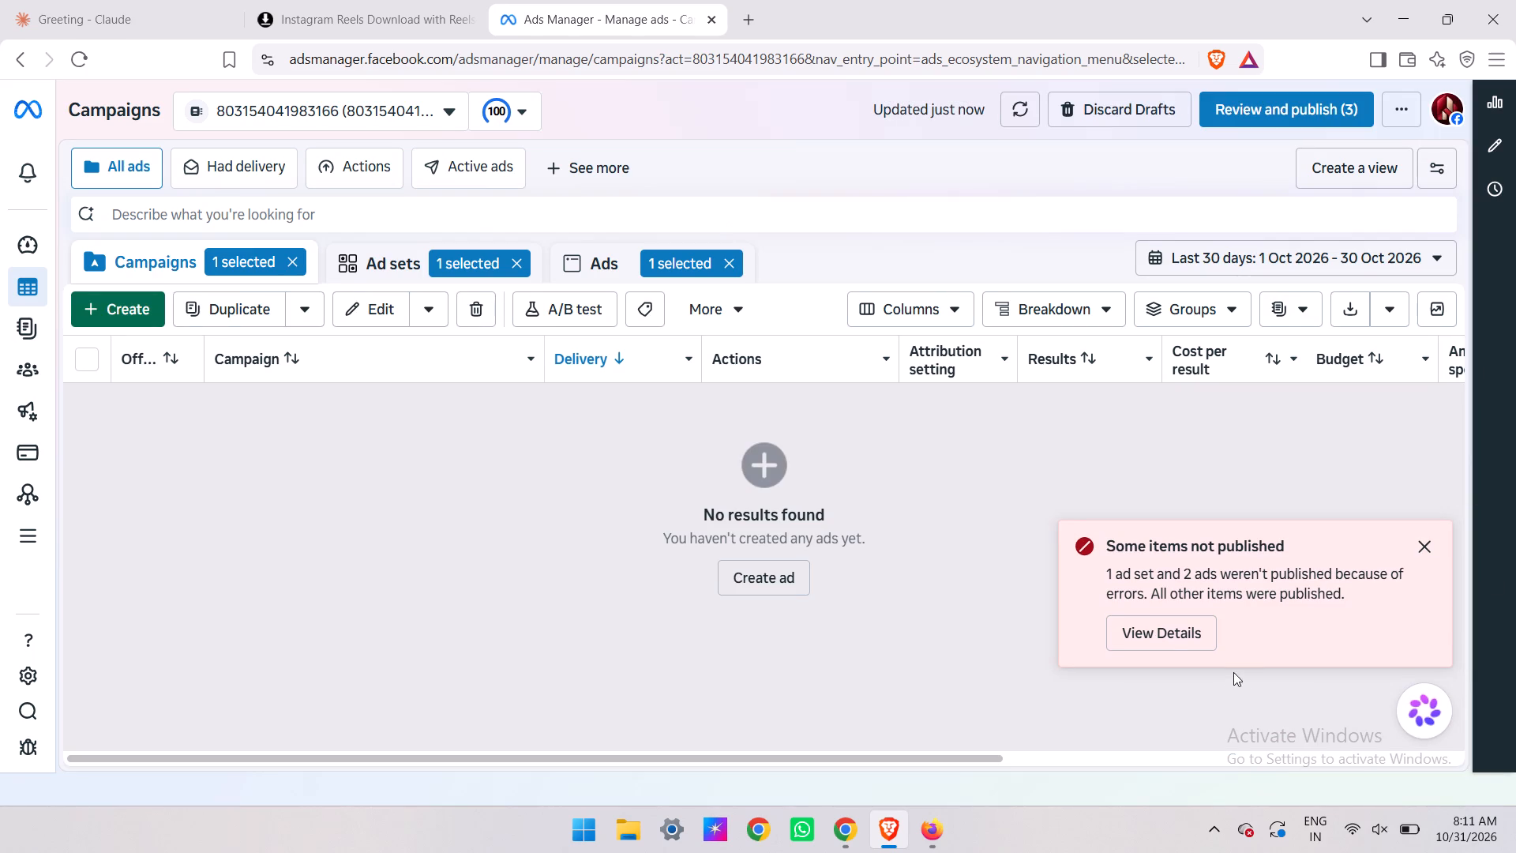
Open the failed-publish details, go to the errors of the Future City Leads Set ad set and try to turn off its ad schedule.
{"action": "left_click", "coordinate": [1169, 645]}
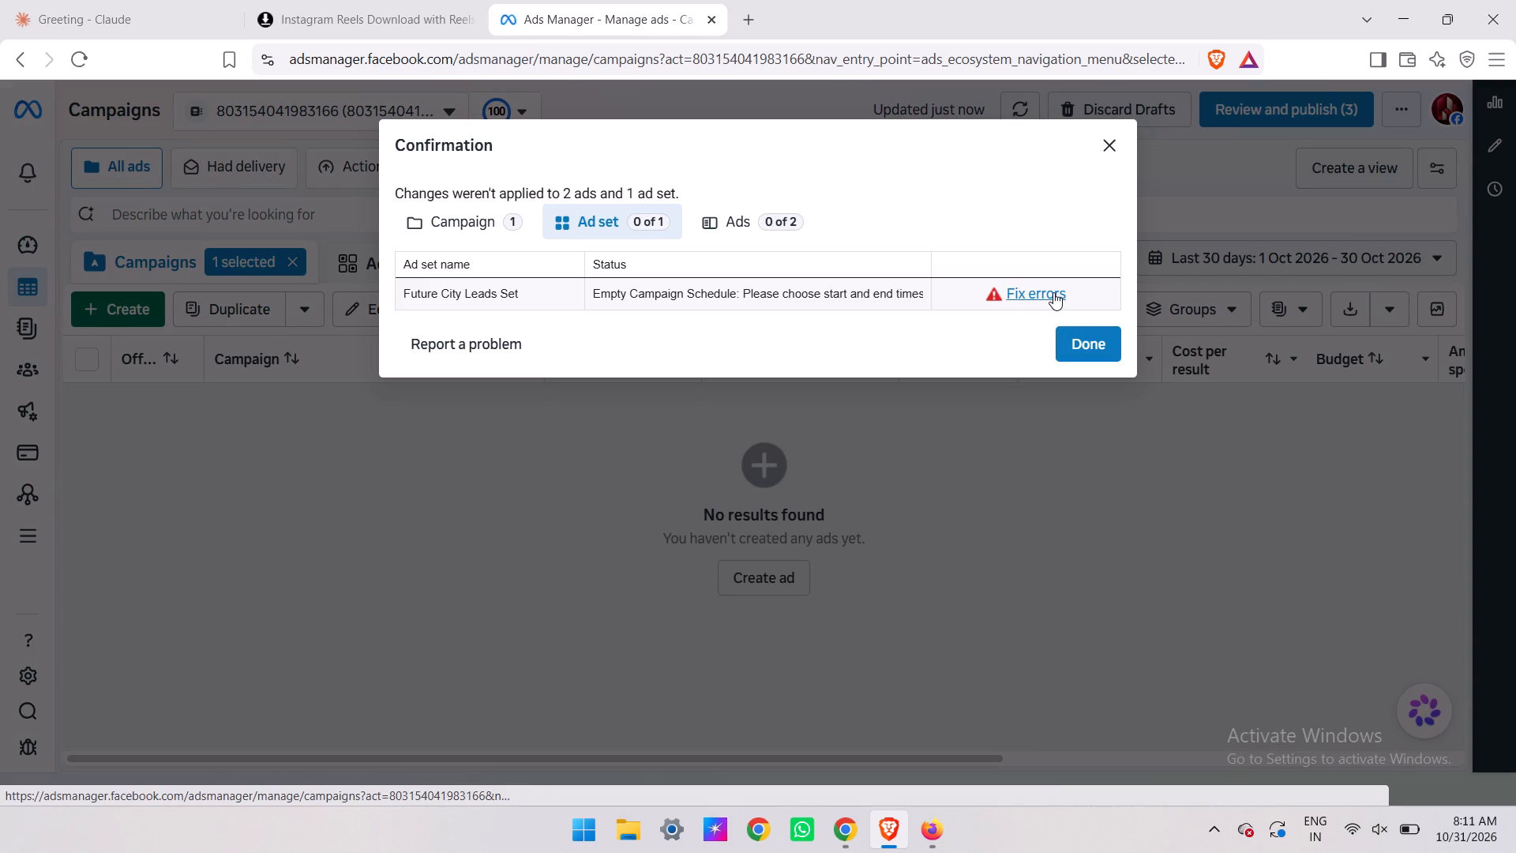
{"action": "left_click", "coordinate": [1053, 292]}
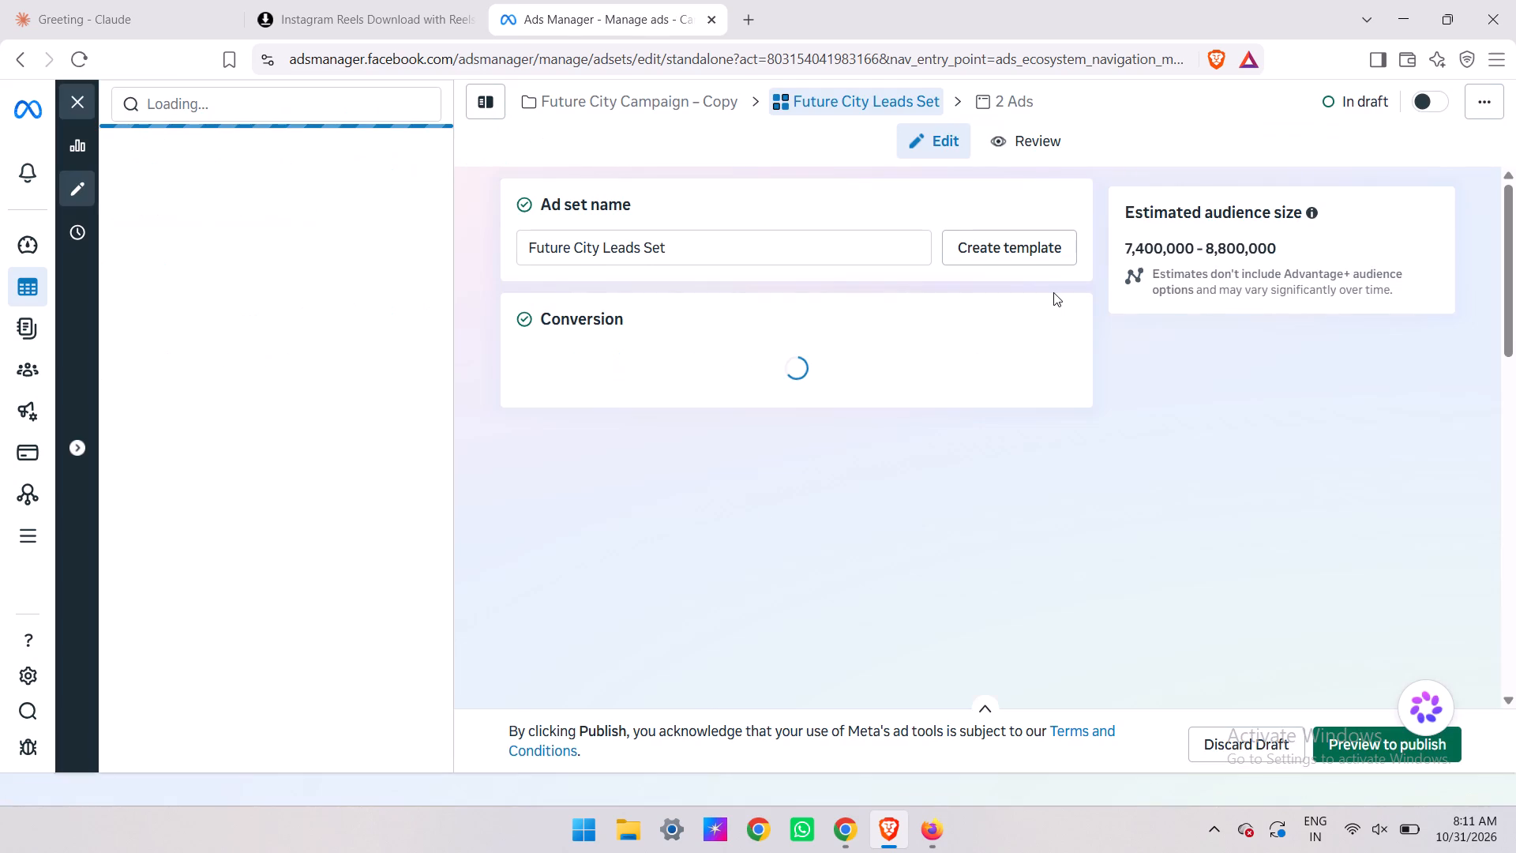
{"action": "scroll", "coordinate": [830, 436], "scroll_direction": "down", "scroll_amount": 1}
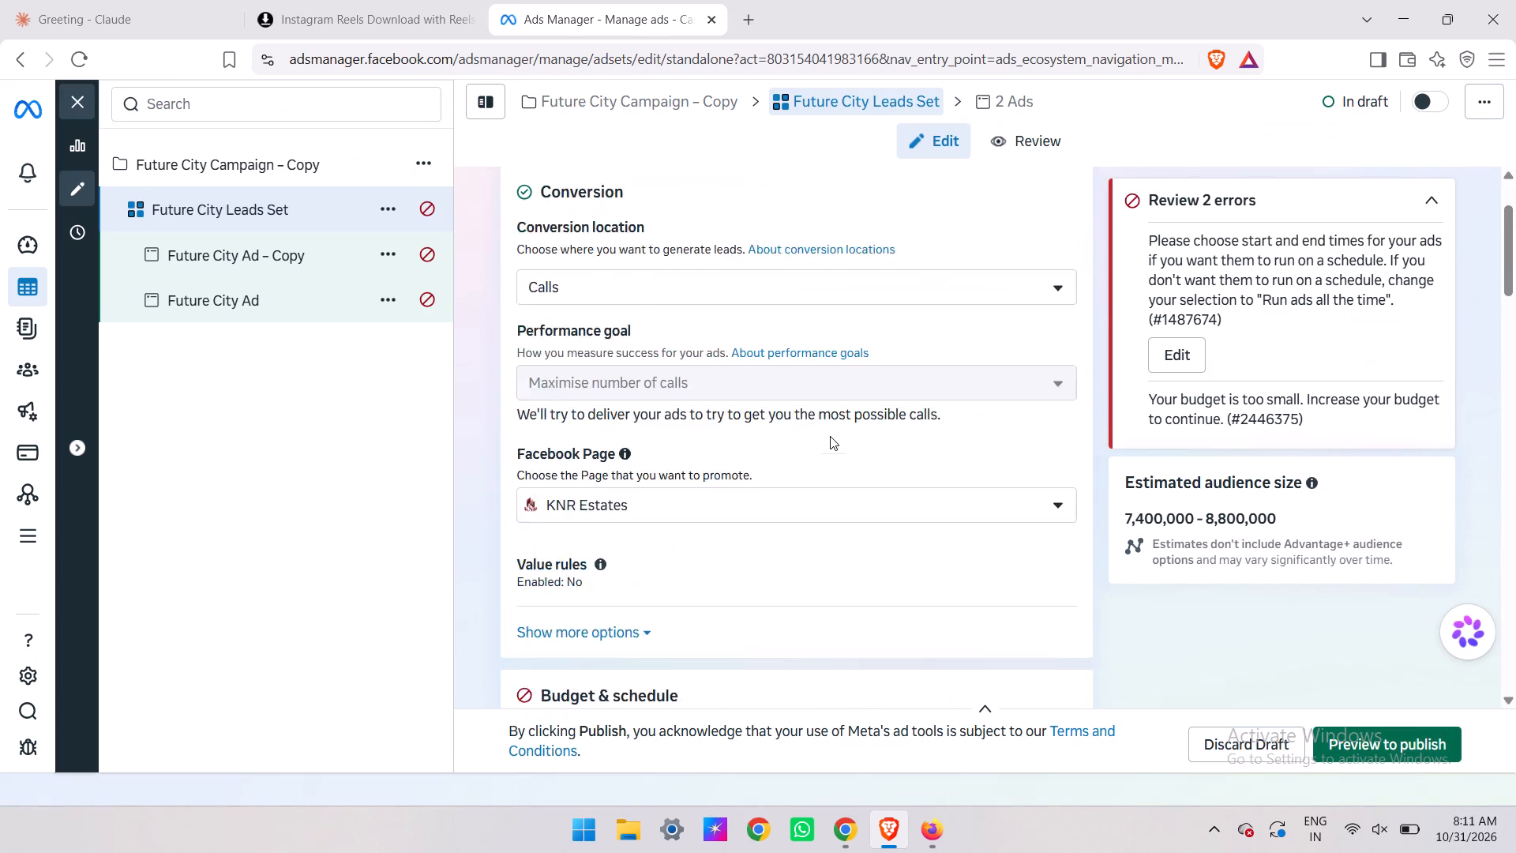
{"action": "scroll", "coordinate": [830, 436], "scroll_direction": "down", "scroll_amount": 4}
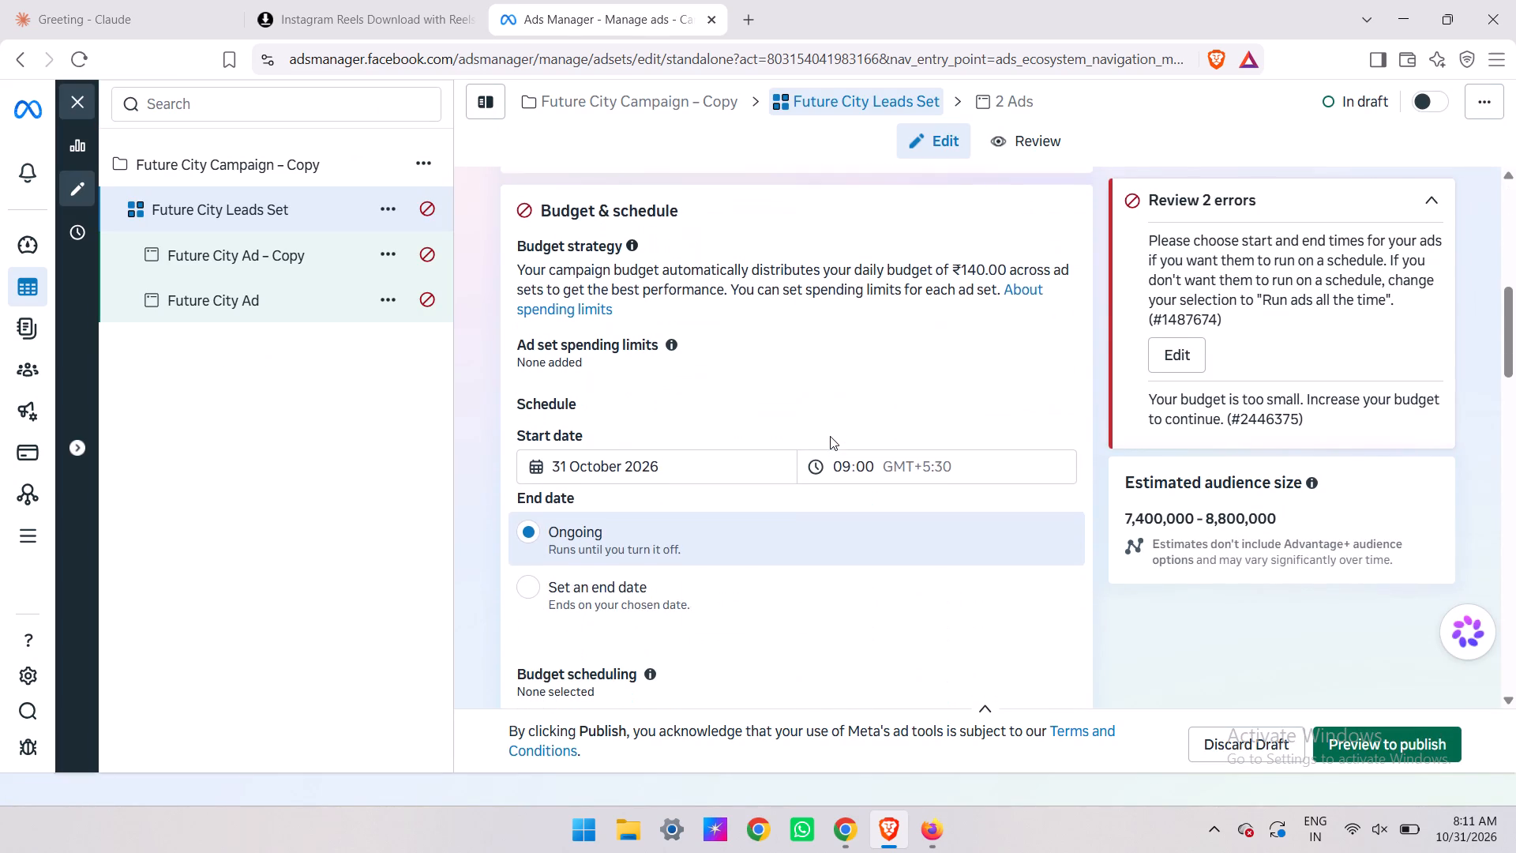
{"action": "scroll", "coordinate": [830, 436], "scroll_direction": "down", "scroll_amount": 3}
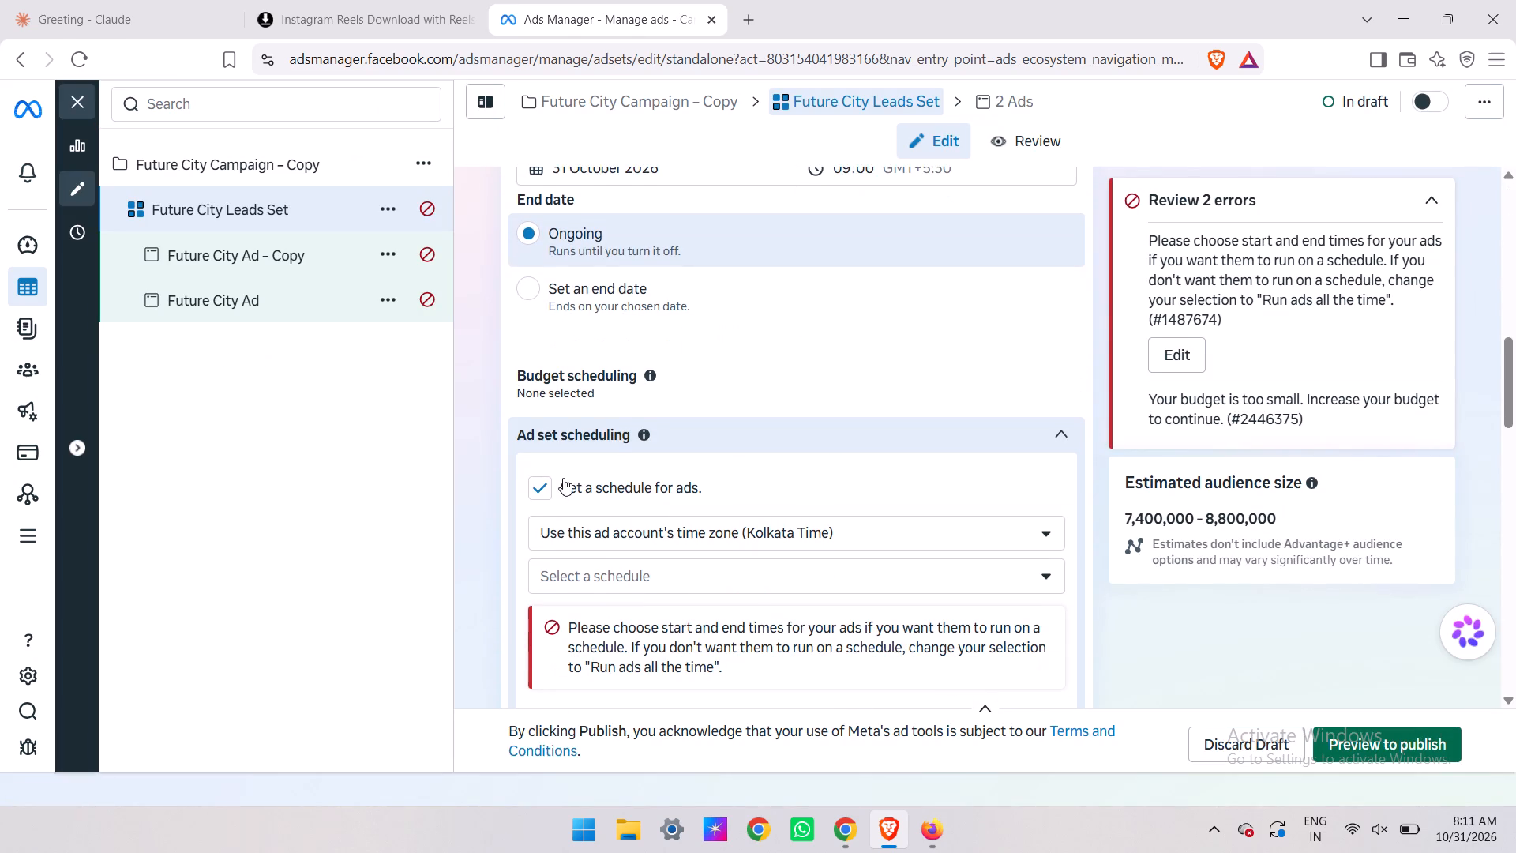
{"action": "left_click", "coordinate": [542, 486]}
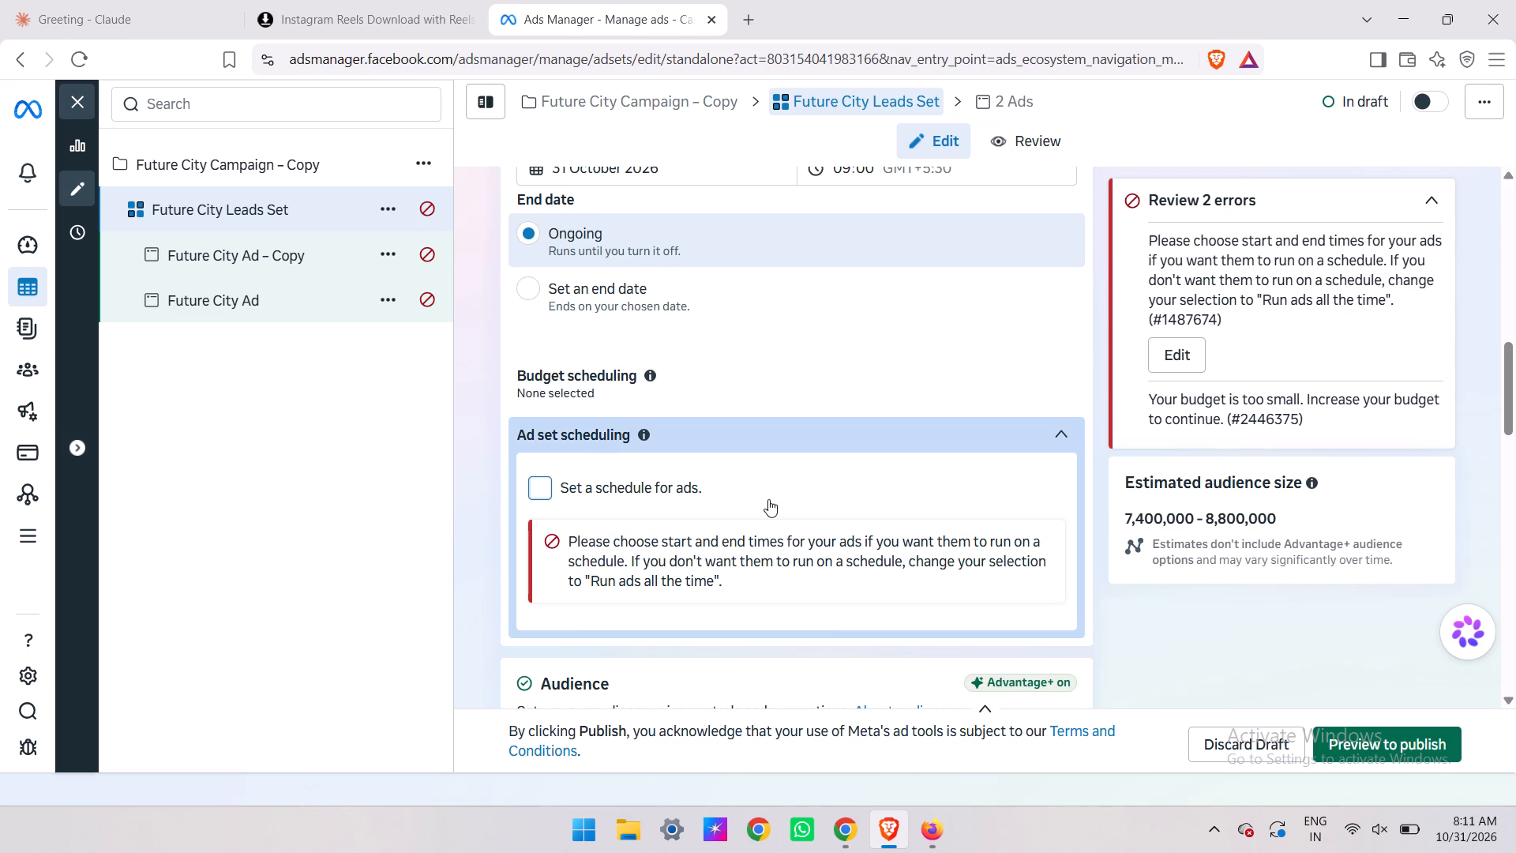
Preview the ad setup of Future City Leads Set, check its scheduling settings and return to editing without publishing.
{"action": "left_click", "coordinate": [1337, 739]}
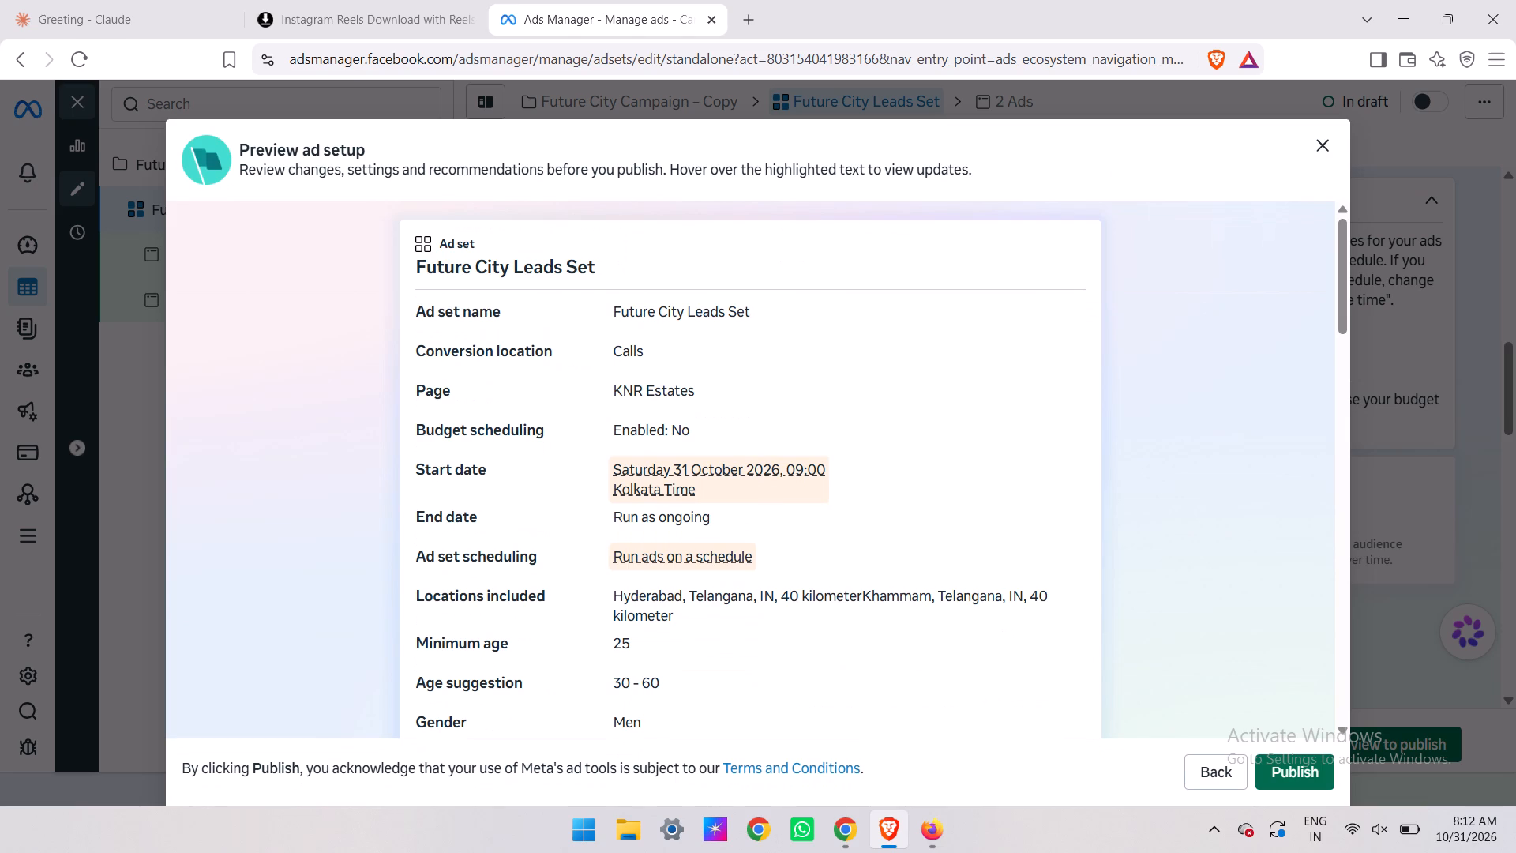
{"action": "left_click", "coordinate": [1463, 587]}
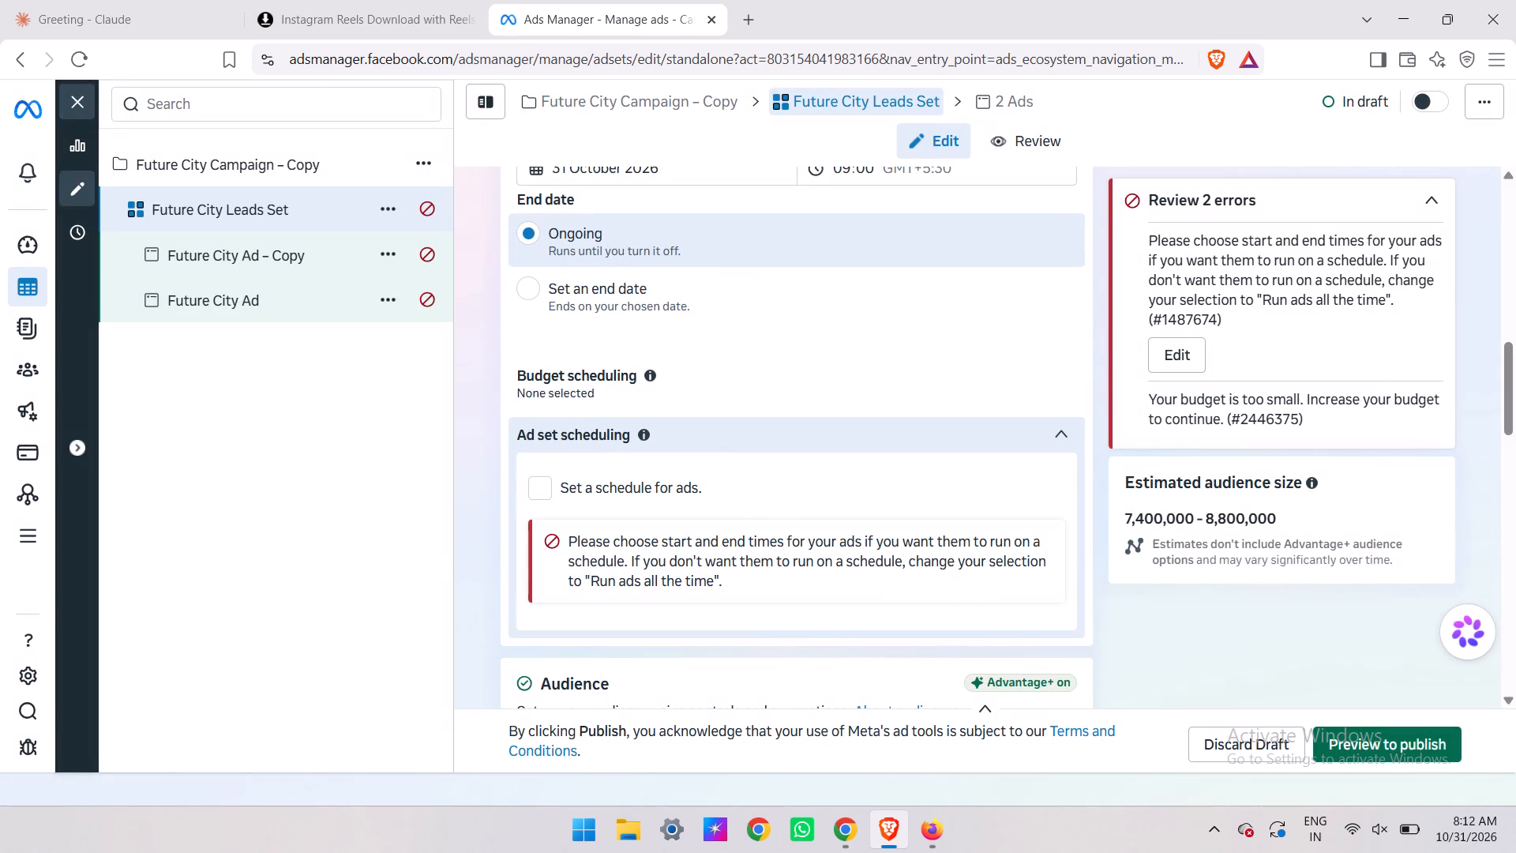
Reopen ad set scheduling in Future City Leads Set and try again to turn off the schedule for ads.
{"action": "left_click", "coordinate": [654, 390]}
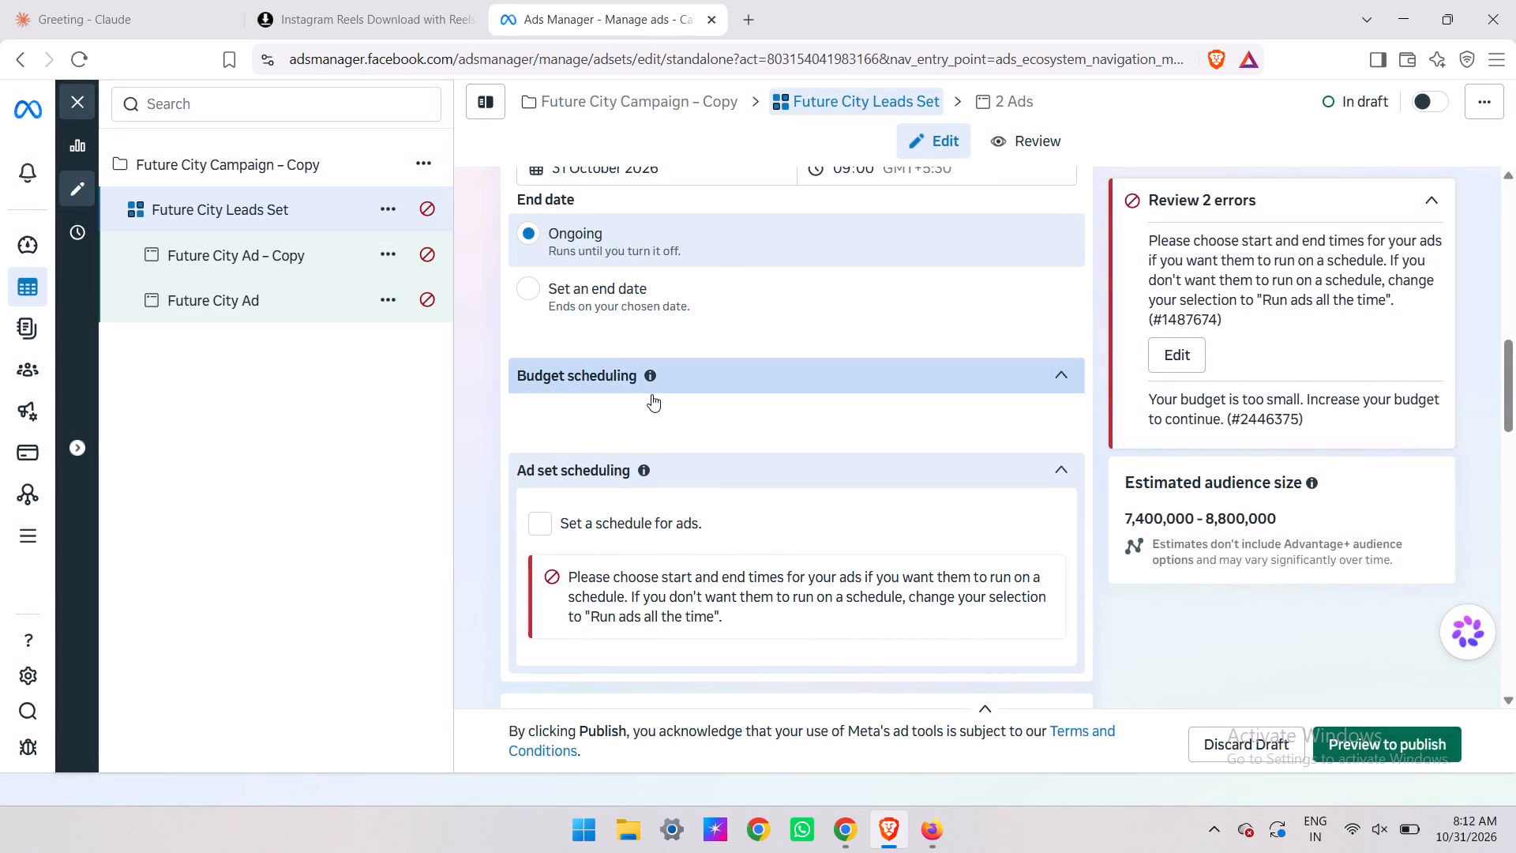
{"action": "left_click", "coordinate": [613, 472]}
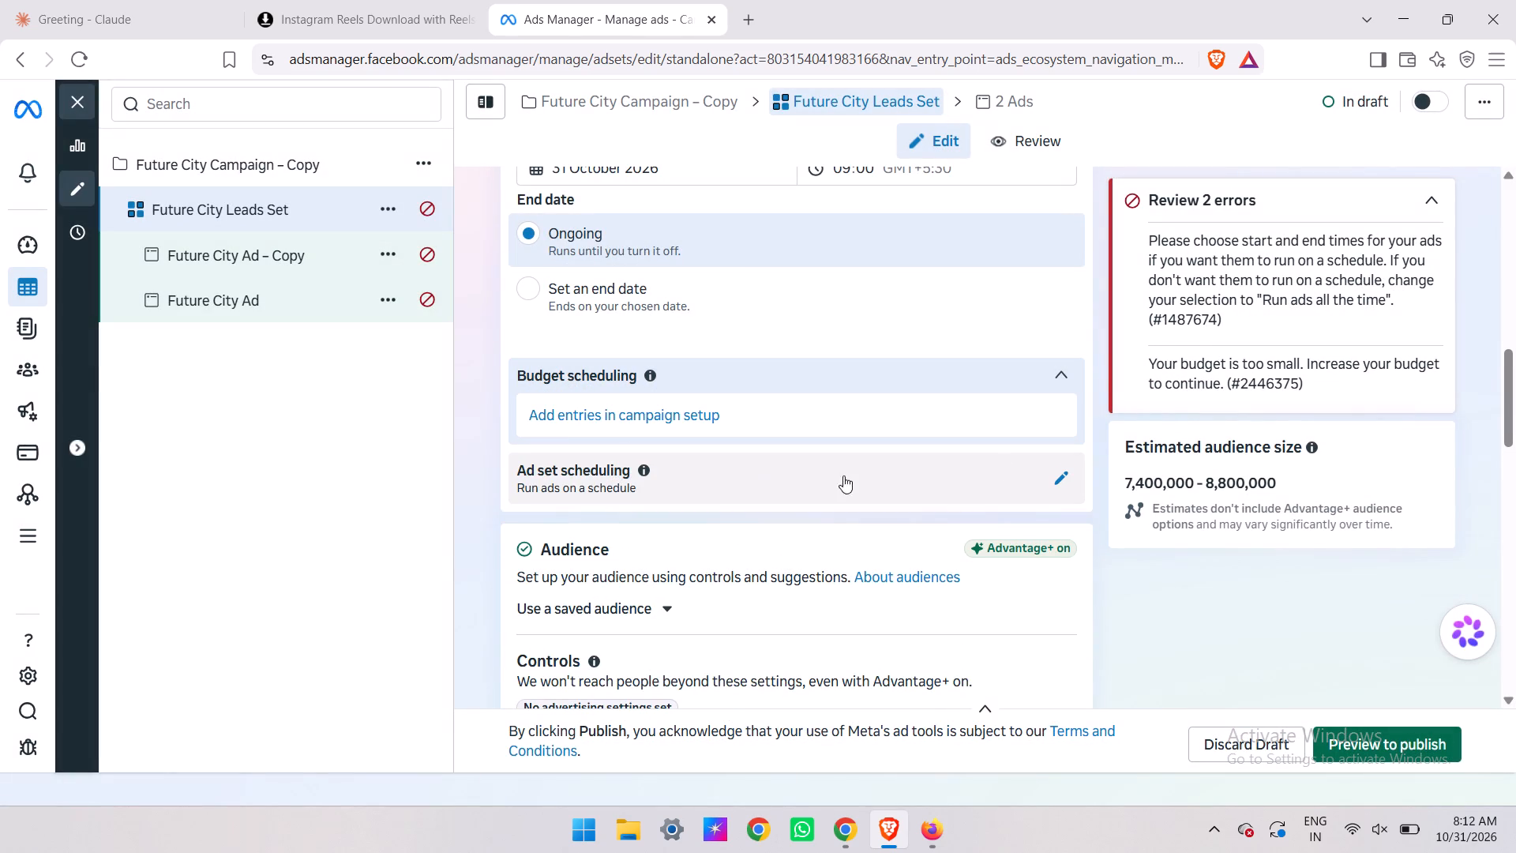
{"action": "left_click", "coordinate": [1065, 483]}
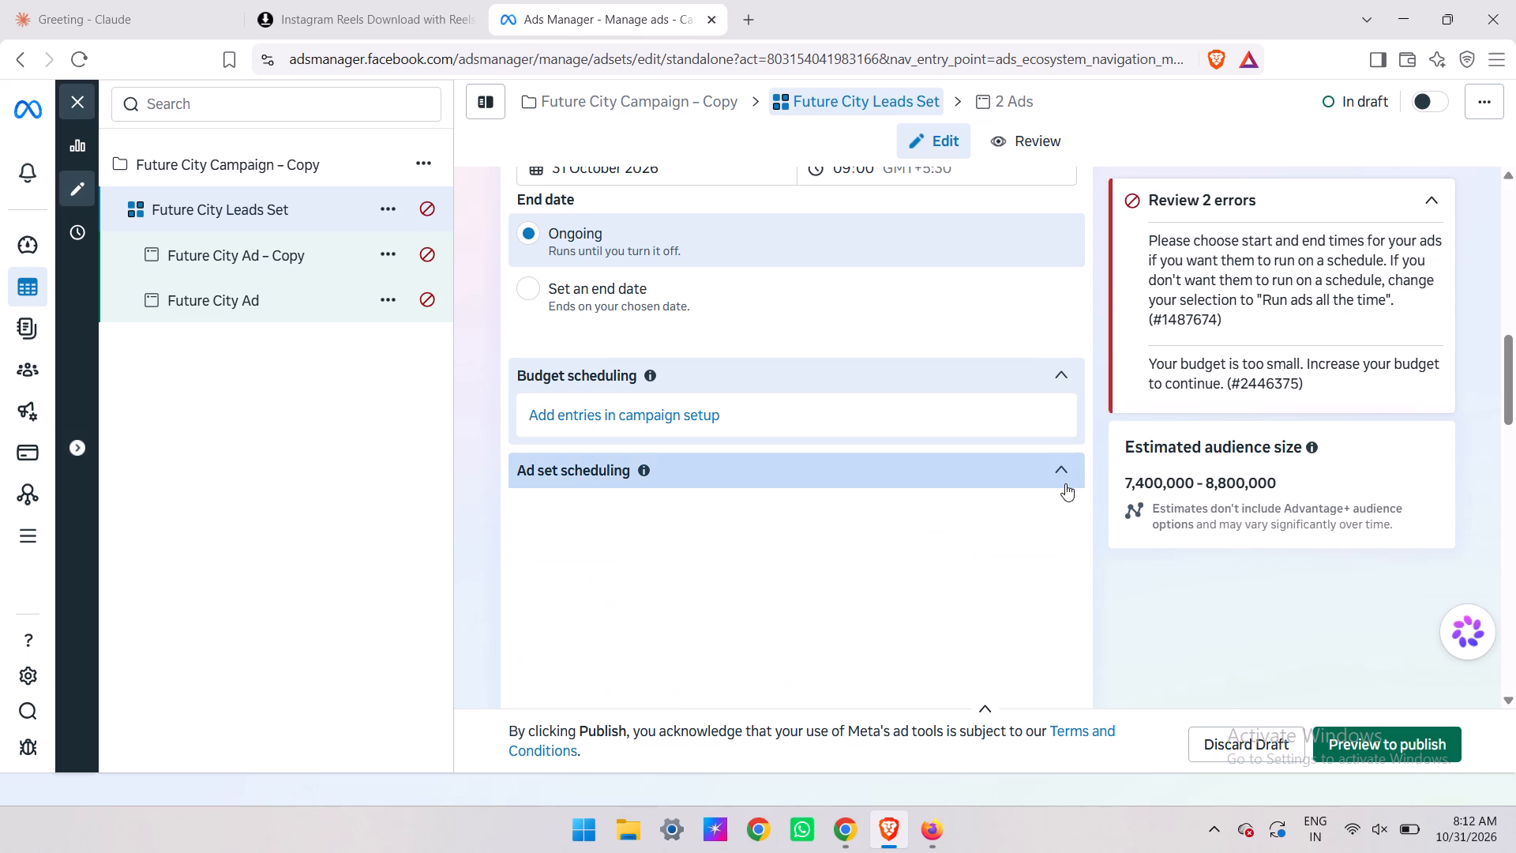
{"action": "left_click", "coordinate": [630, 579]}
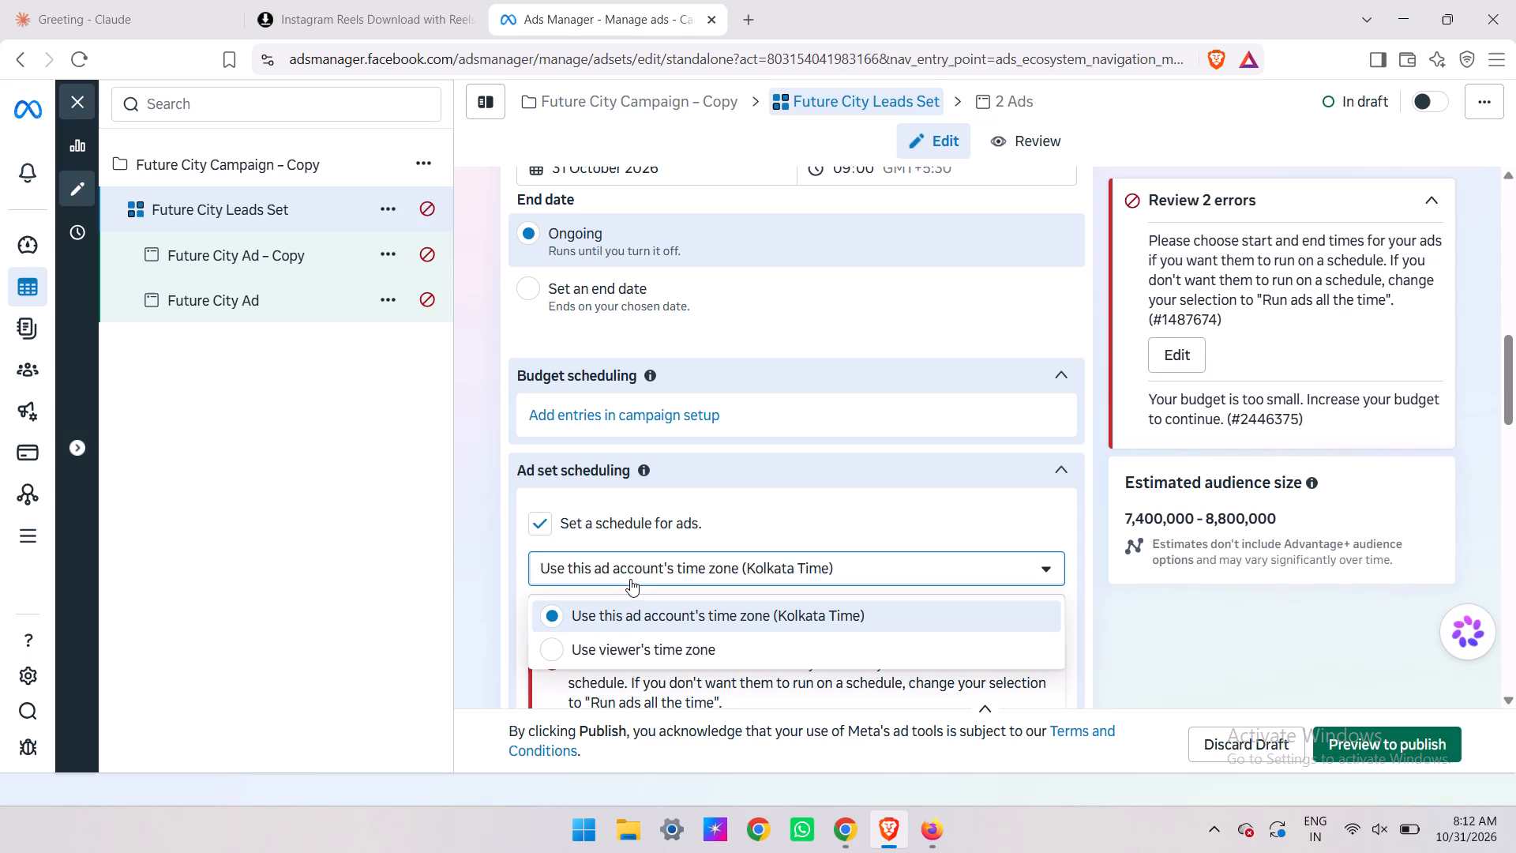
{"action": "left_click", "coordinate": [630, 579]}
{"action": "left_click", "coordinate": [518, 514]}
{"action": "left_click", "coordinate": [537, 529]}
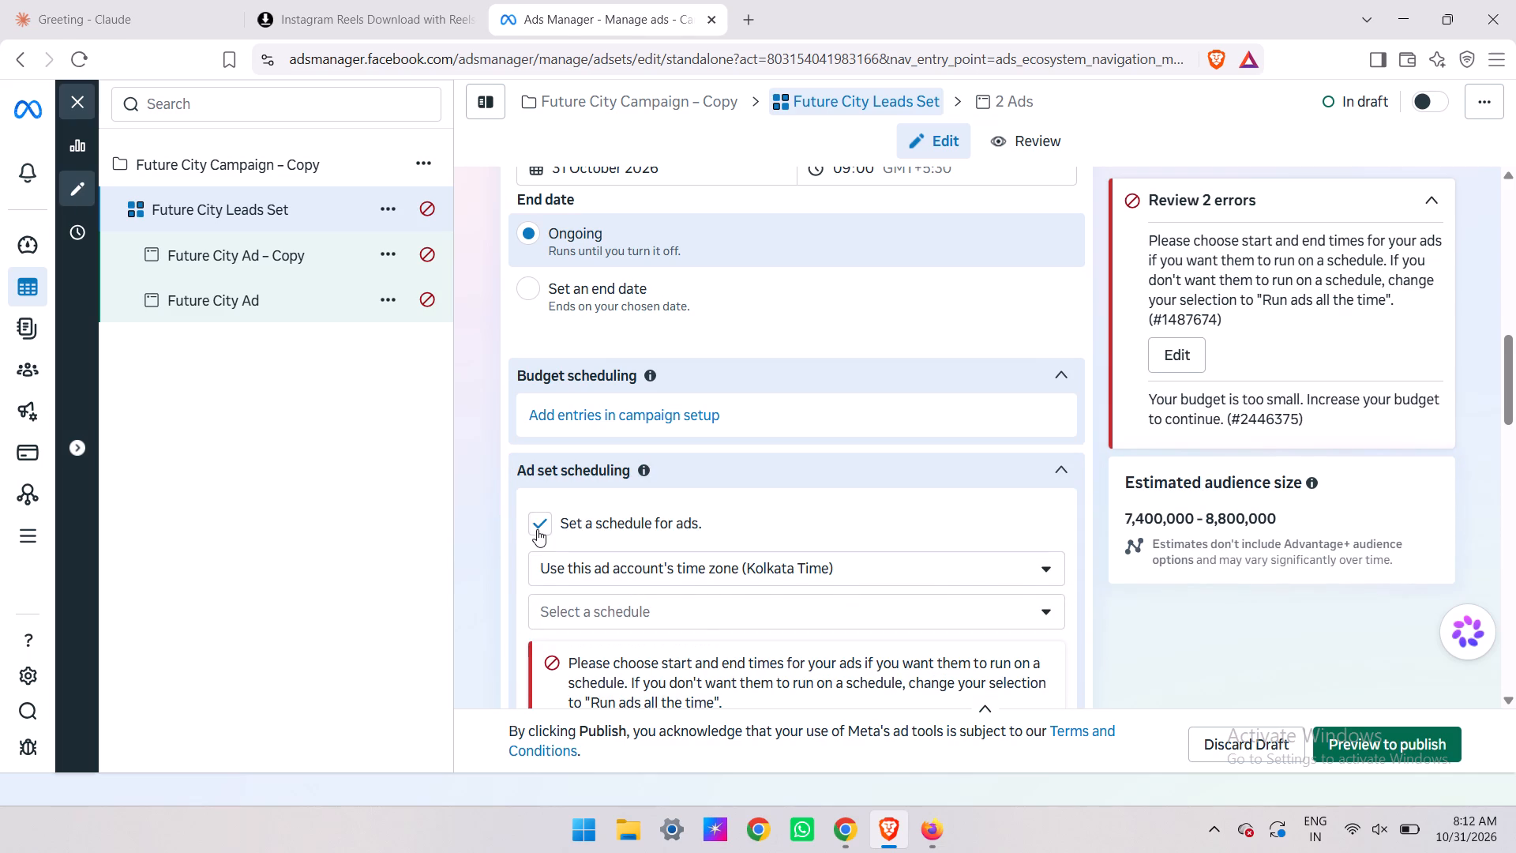
Examine the budget strategy, daily budget and budget scheduling settings of Future City Campaign – Copy.
{"action": "left_click", "coordinate": [310, 170]}
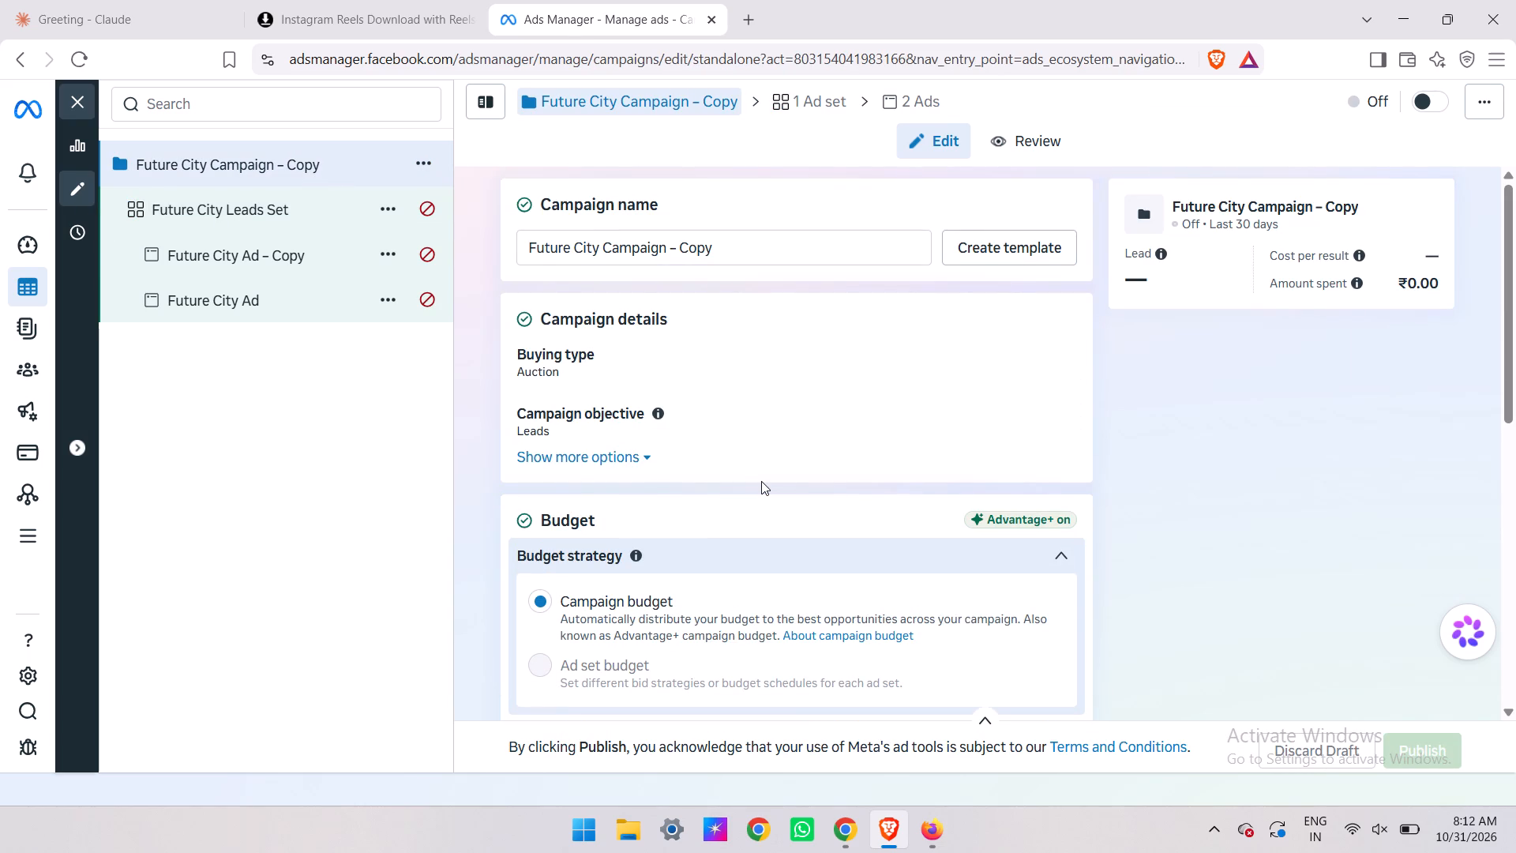
{"action": "scroll", "coordinate": [761, 481], "scroll_direction": "down", "scroll_amount": 2}
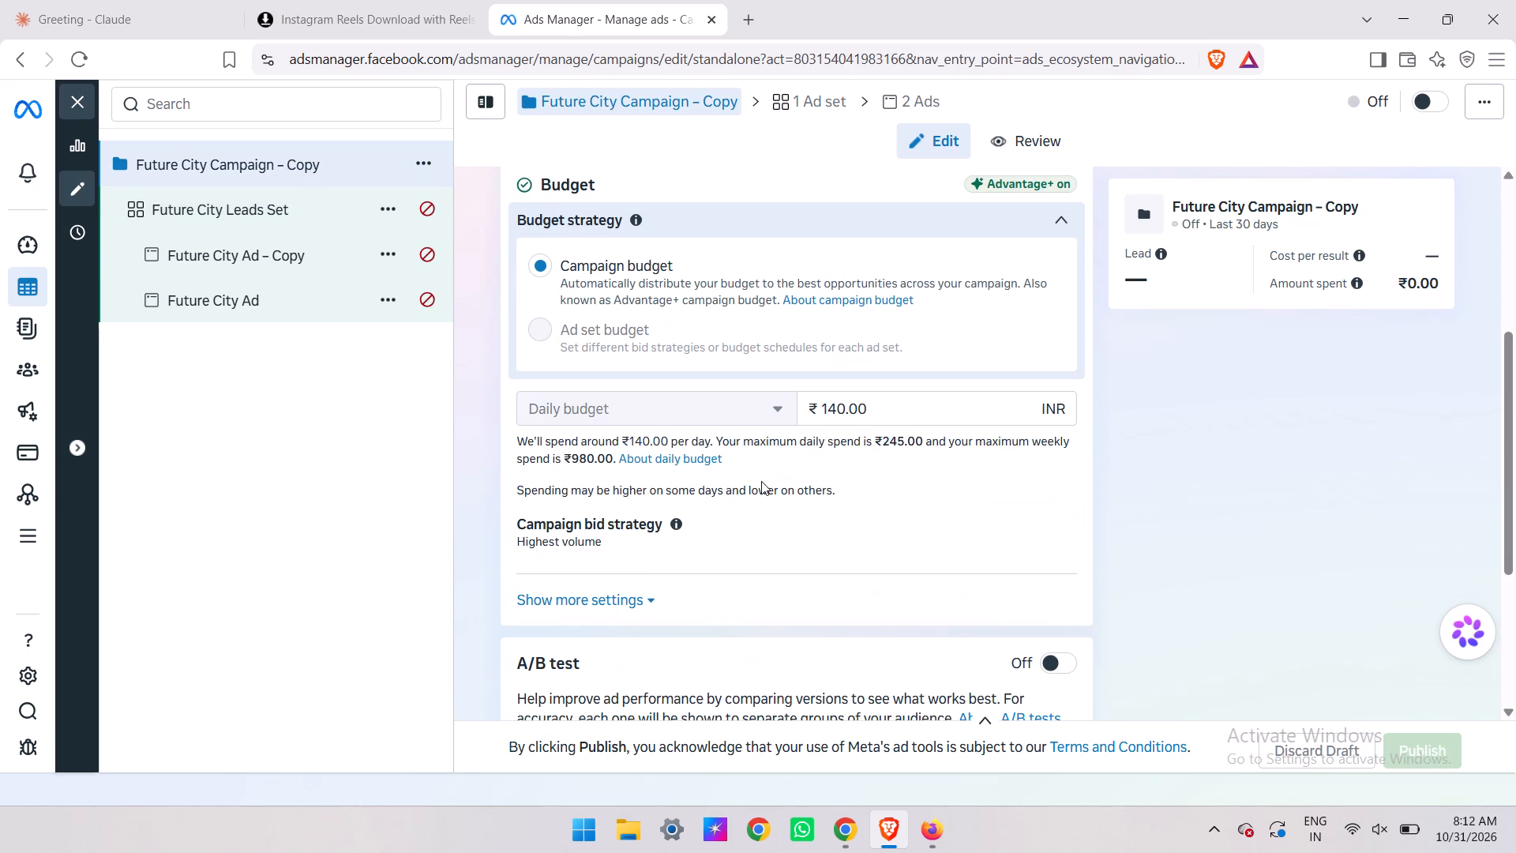
{"action": "scroll", "coordinate": [761, 481], "scroll_direction": "down", "scroll_amount": 2}
{"action": "scroll", "coordinate": [761, 481], "scroll_direction": "up", "scroll_amount": 3}
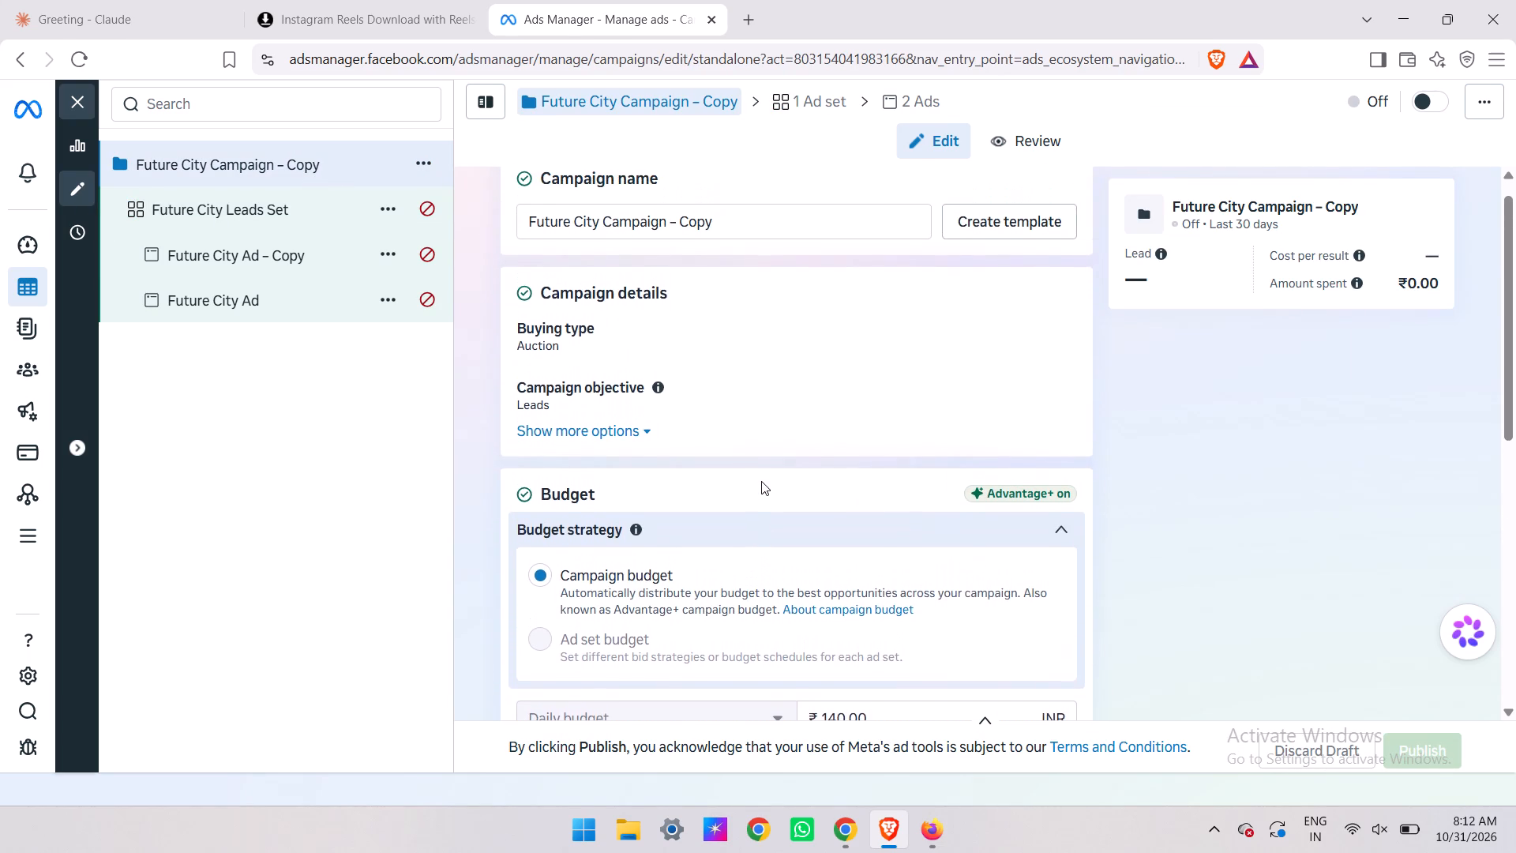
{"action": "scroll", "coordinate": [761, 481], "scroll_direction": "up", "scroll_amount": 2}
{"action": "scroll", "coordinate": [700, 378], "scroll_direction": "down", "scroll_amount": 1}
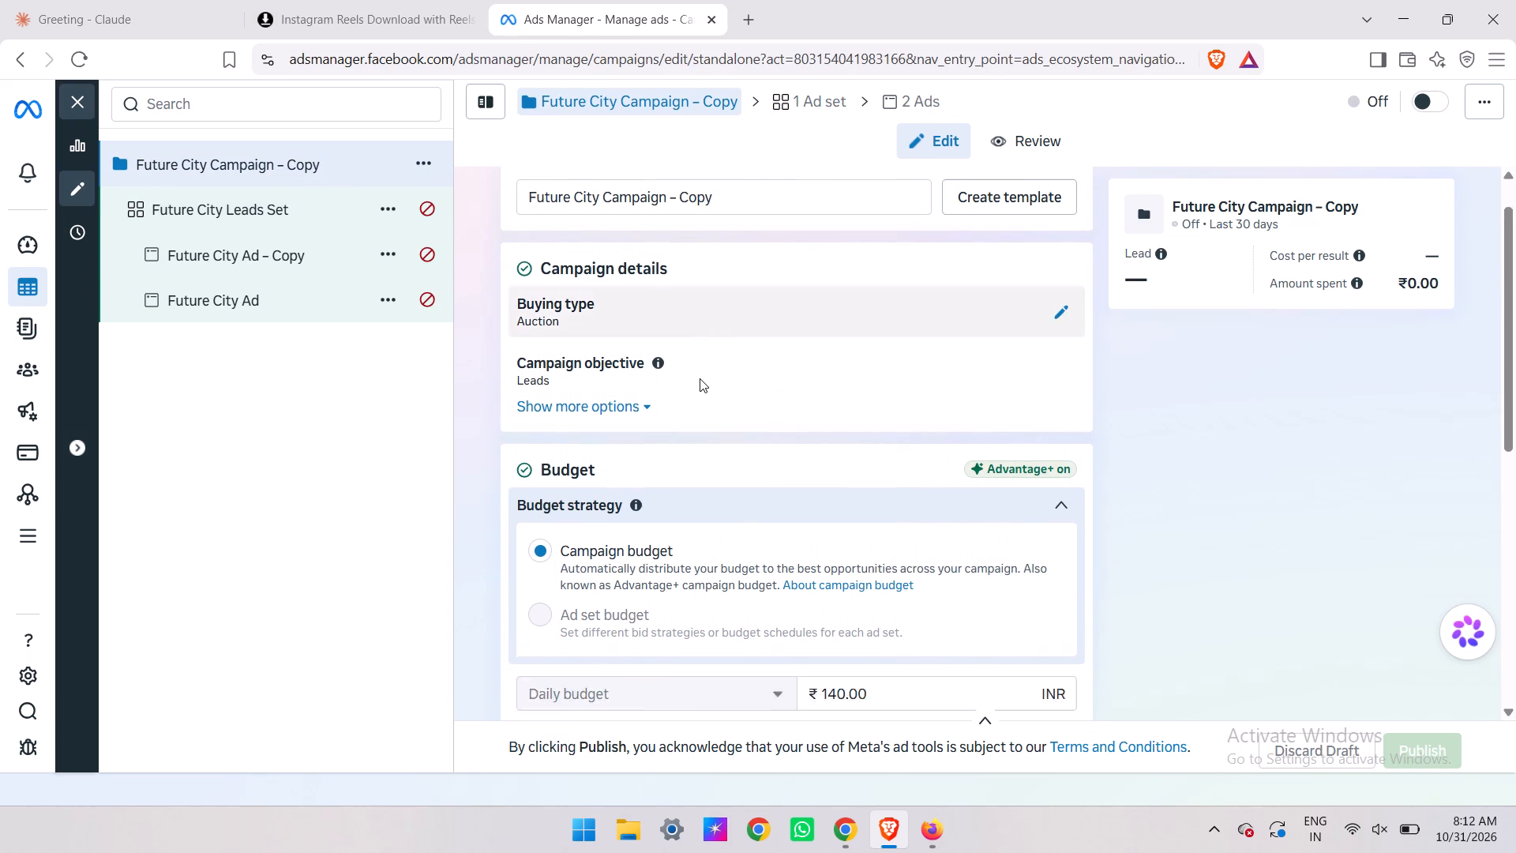
{"action": "scroll", "coordinate": [700, 378], "scroll_direction": "down", "scroll_amount": 1}
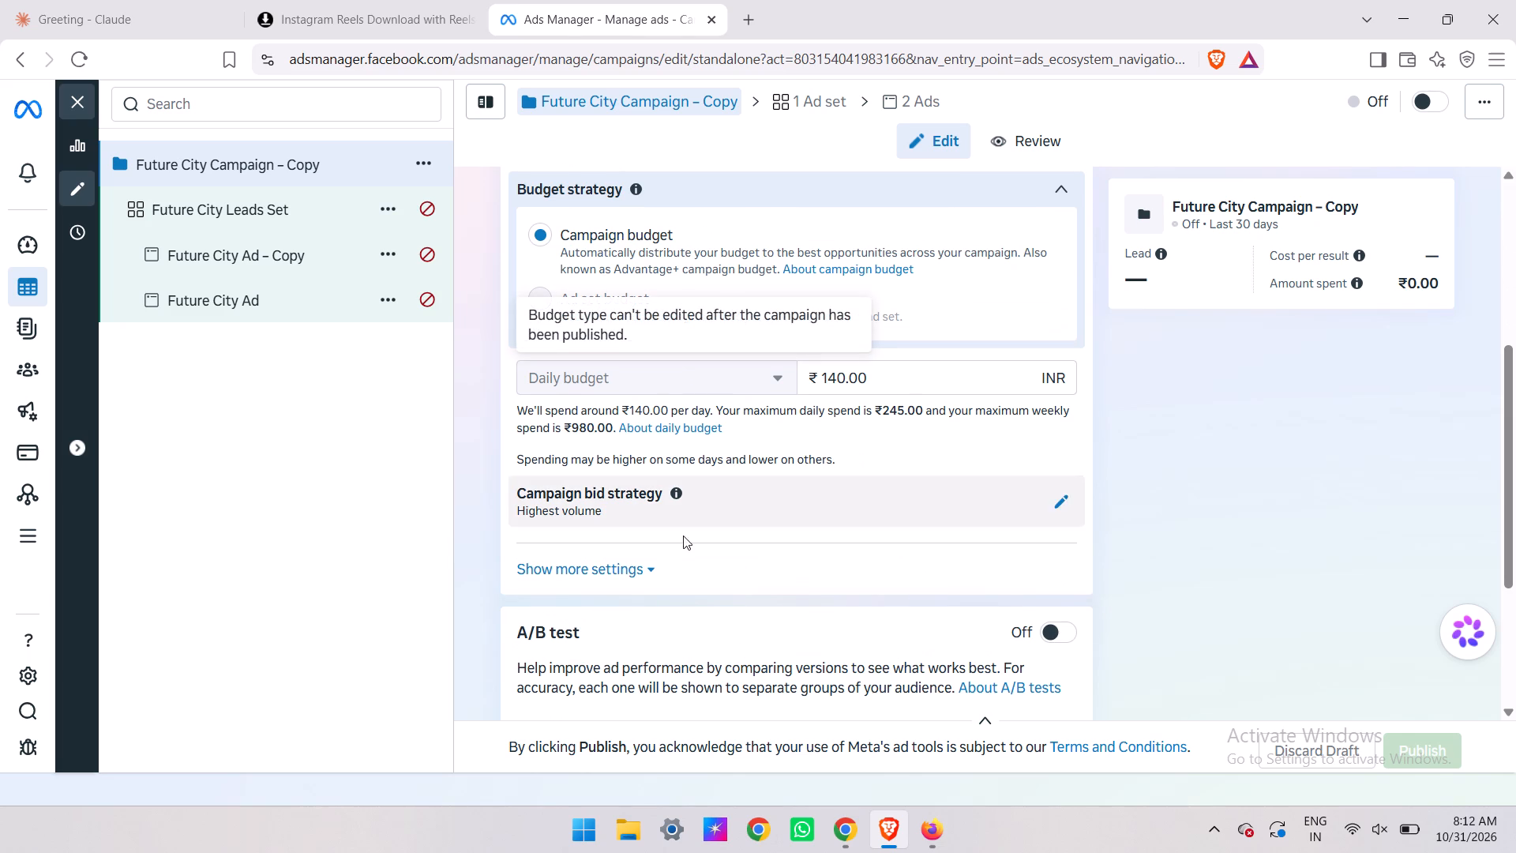
{"action": "left_click", "coordinate": [651, 578]}
{"action": "scroll", "coordinate": [651, 578], "scroll_direction": "down", "scroll_amount": 1}
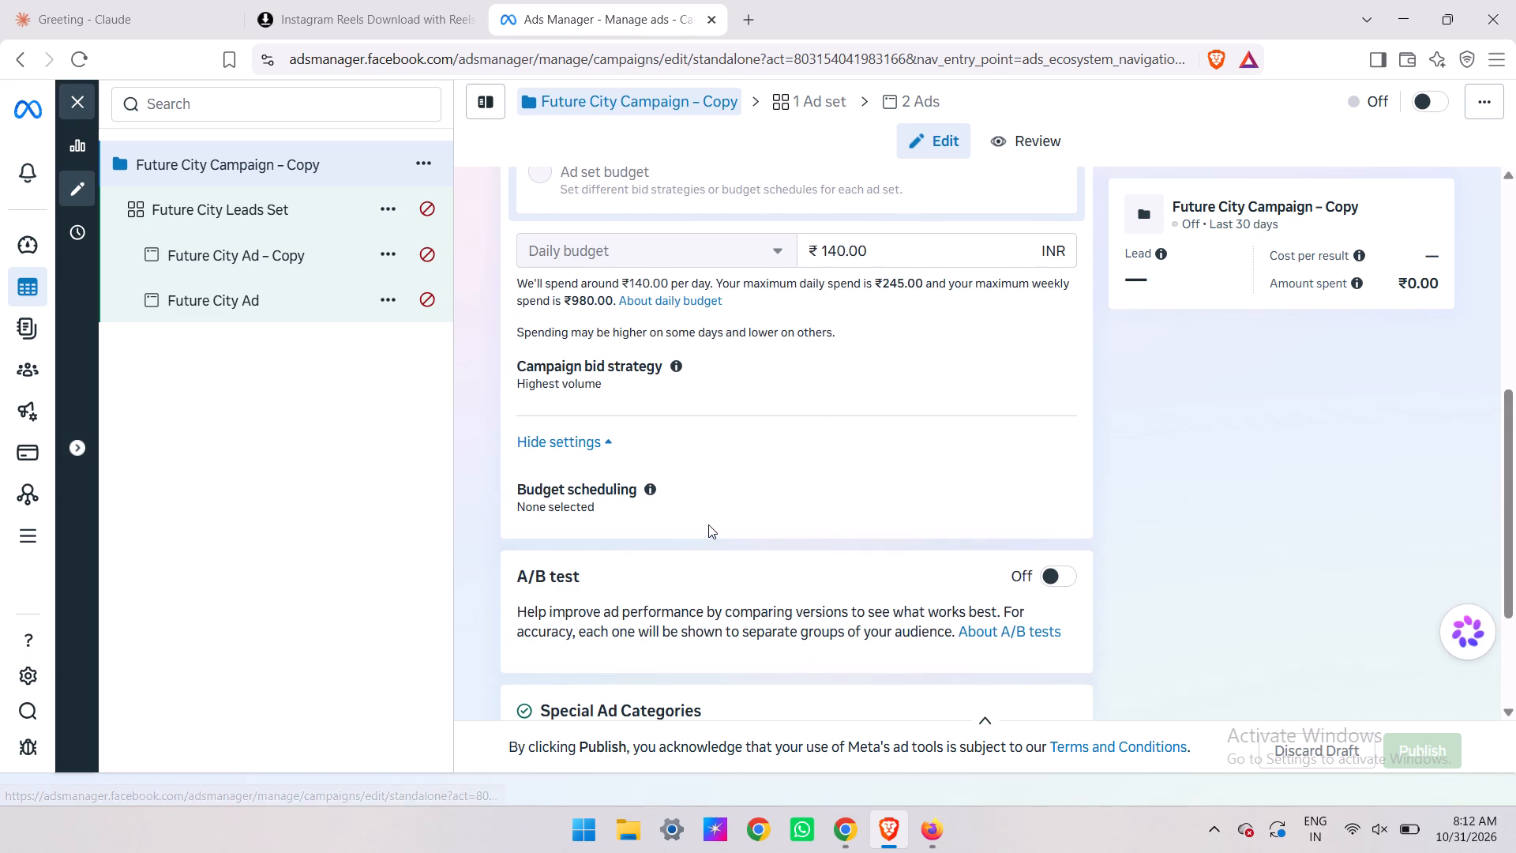
{"action": "left_click", "coordinate": [724, 502]}
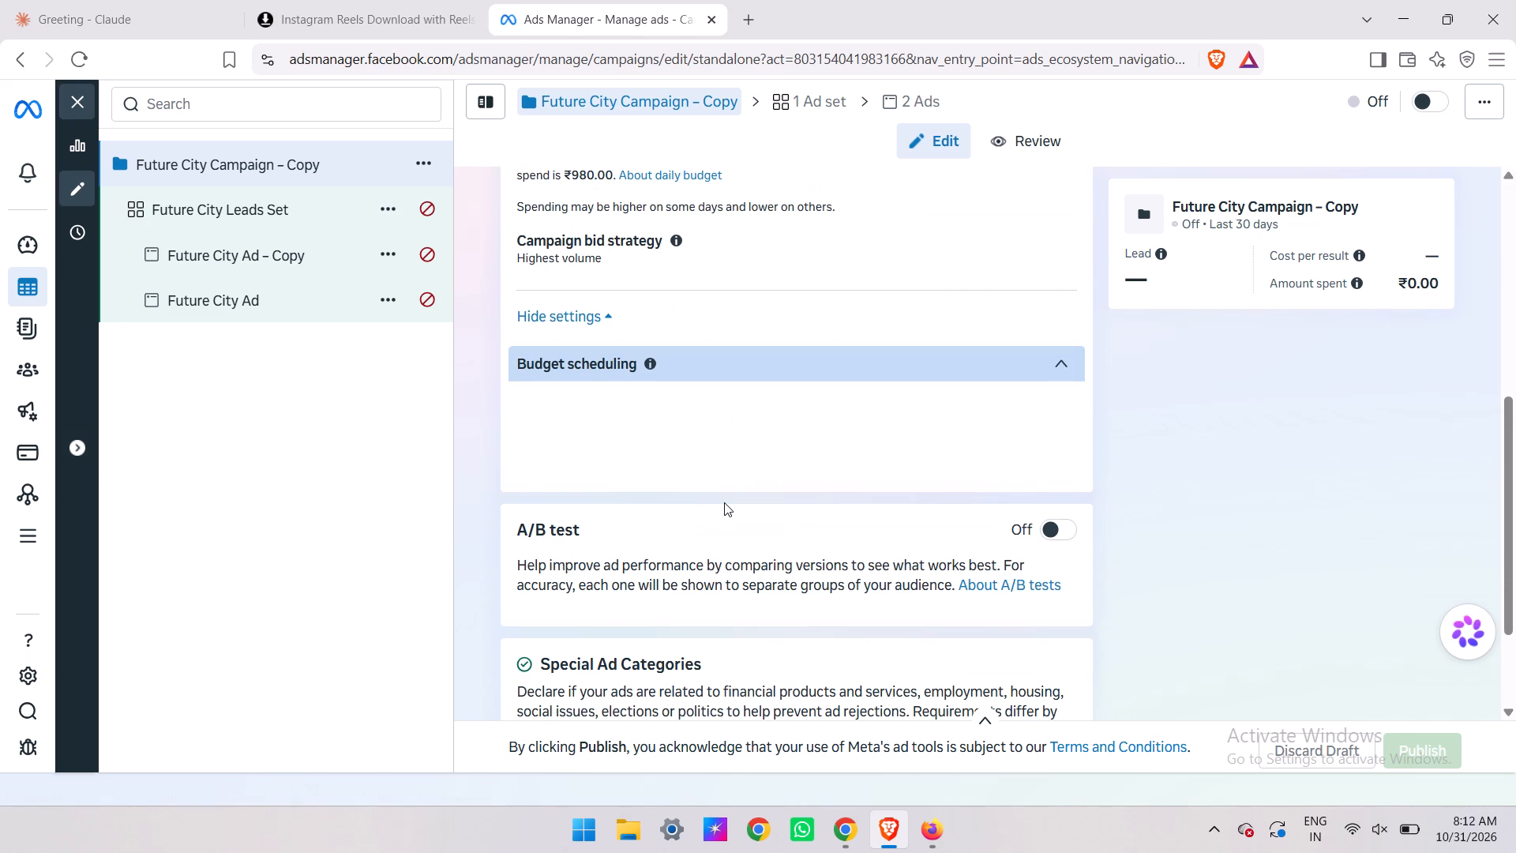
{"action": "scroll", "coordinate": [724, 502], "scroll_direction": "down", "scroll_amount": 3}
{"action": "scroll", "coordinate": [1239, 393], "scroll_direction": "up", "scroll_amount": 1}
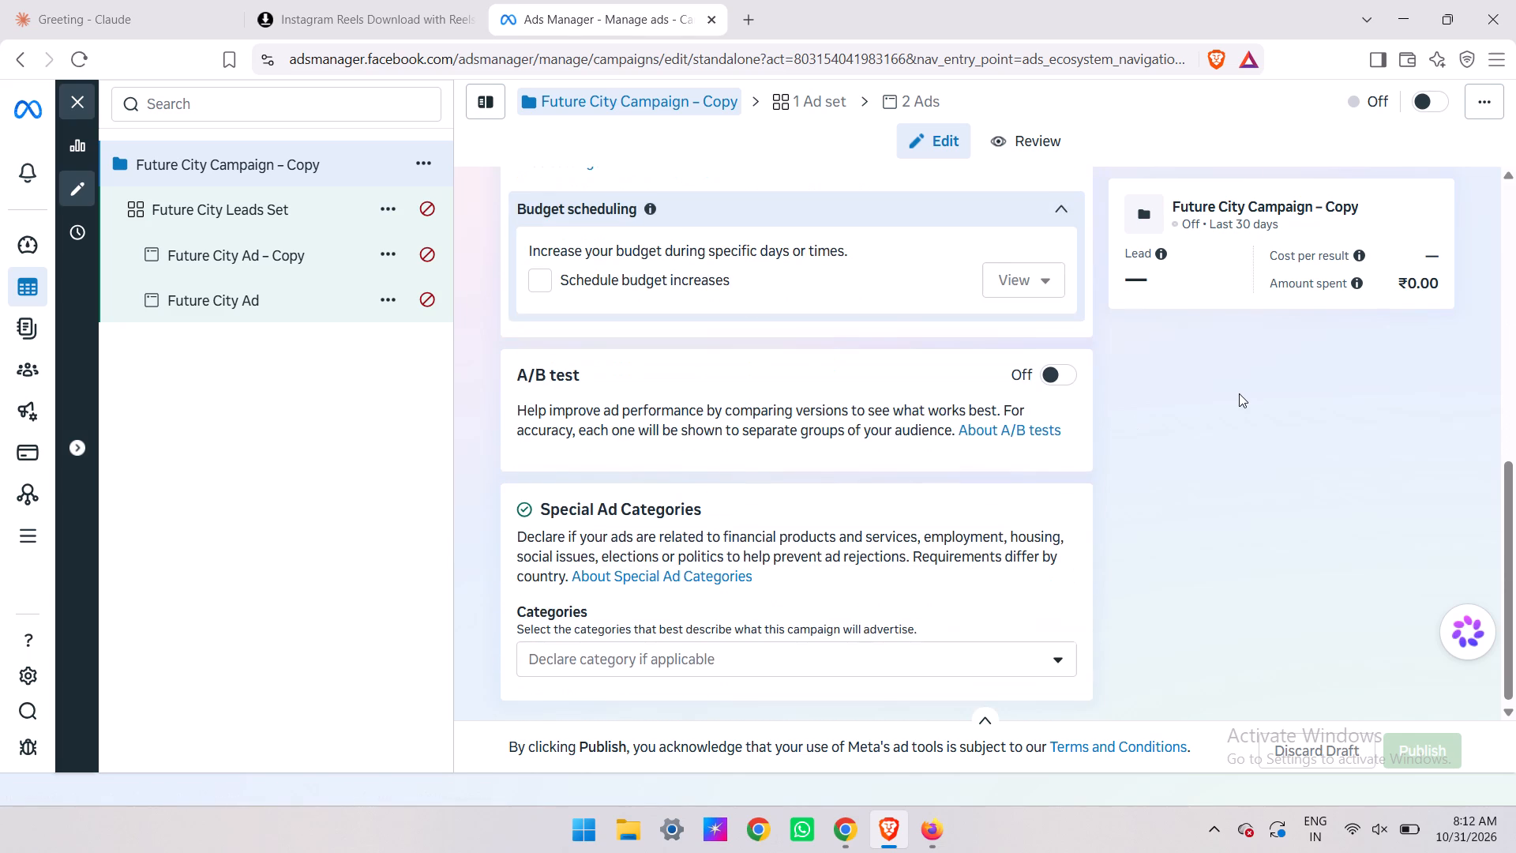
{"action": "scroll", "coordinate": [1239, 393], "scroll_direction": "up", "scroll_amount": 1}
{"action": "scroll", "coordinate": [1254, 511], "scroll_direction": "up", "scroll_amount": 3}
{"action": "scroll", "coordinate": [1043, 220], "scroll_direction": "up", "scroll_amount": 2}
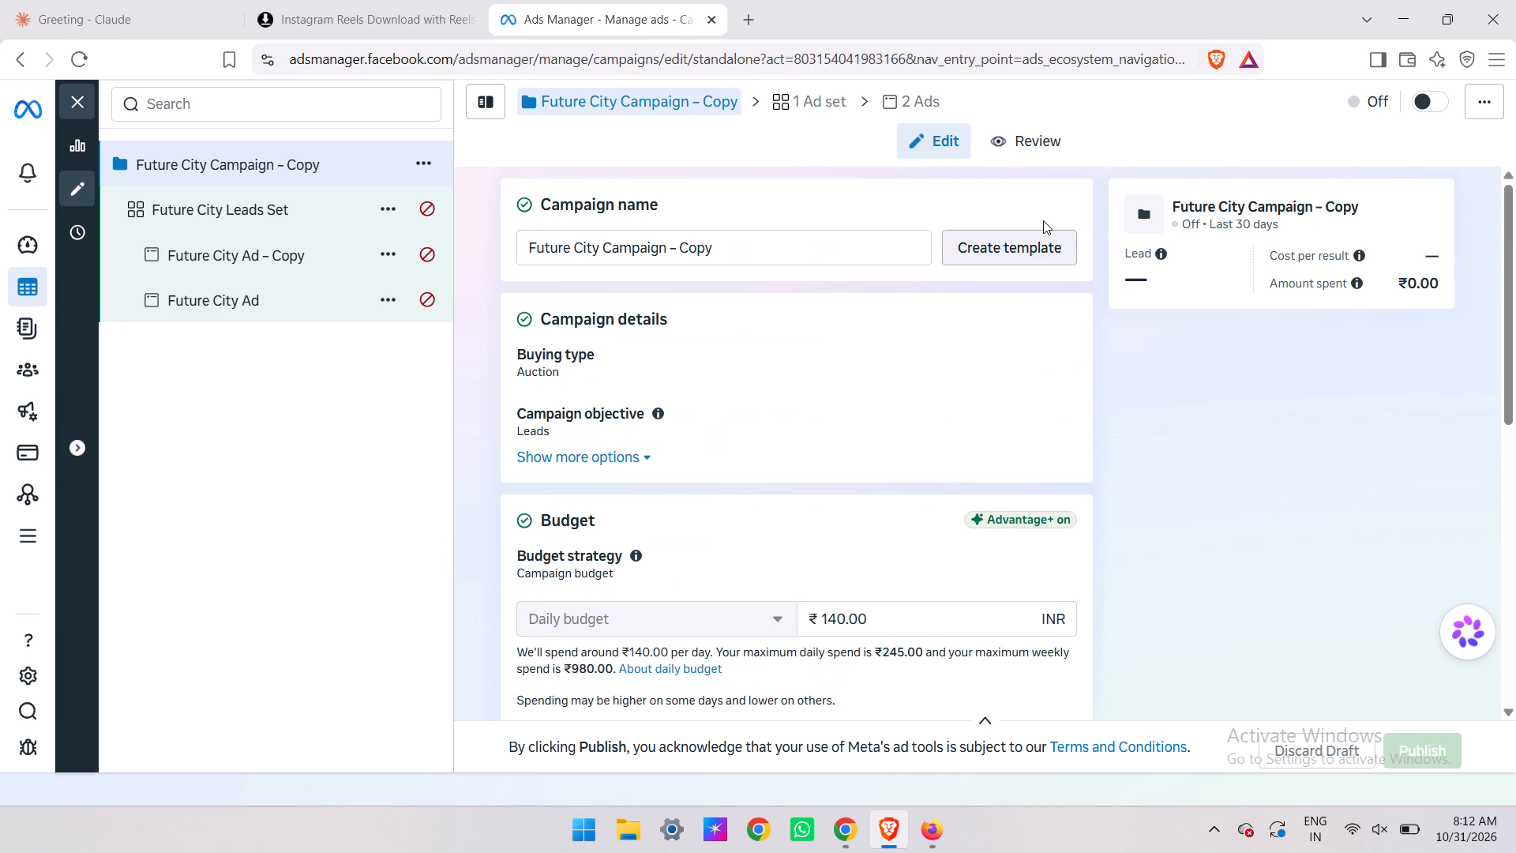
Go to the schedule error in Future City Leads Set and examine its audience settings and the available preset ad schedules.
{"action": "left_click", "coordinate": [320, 205]}
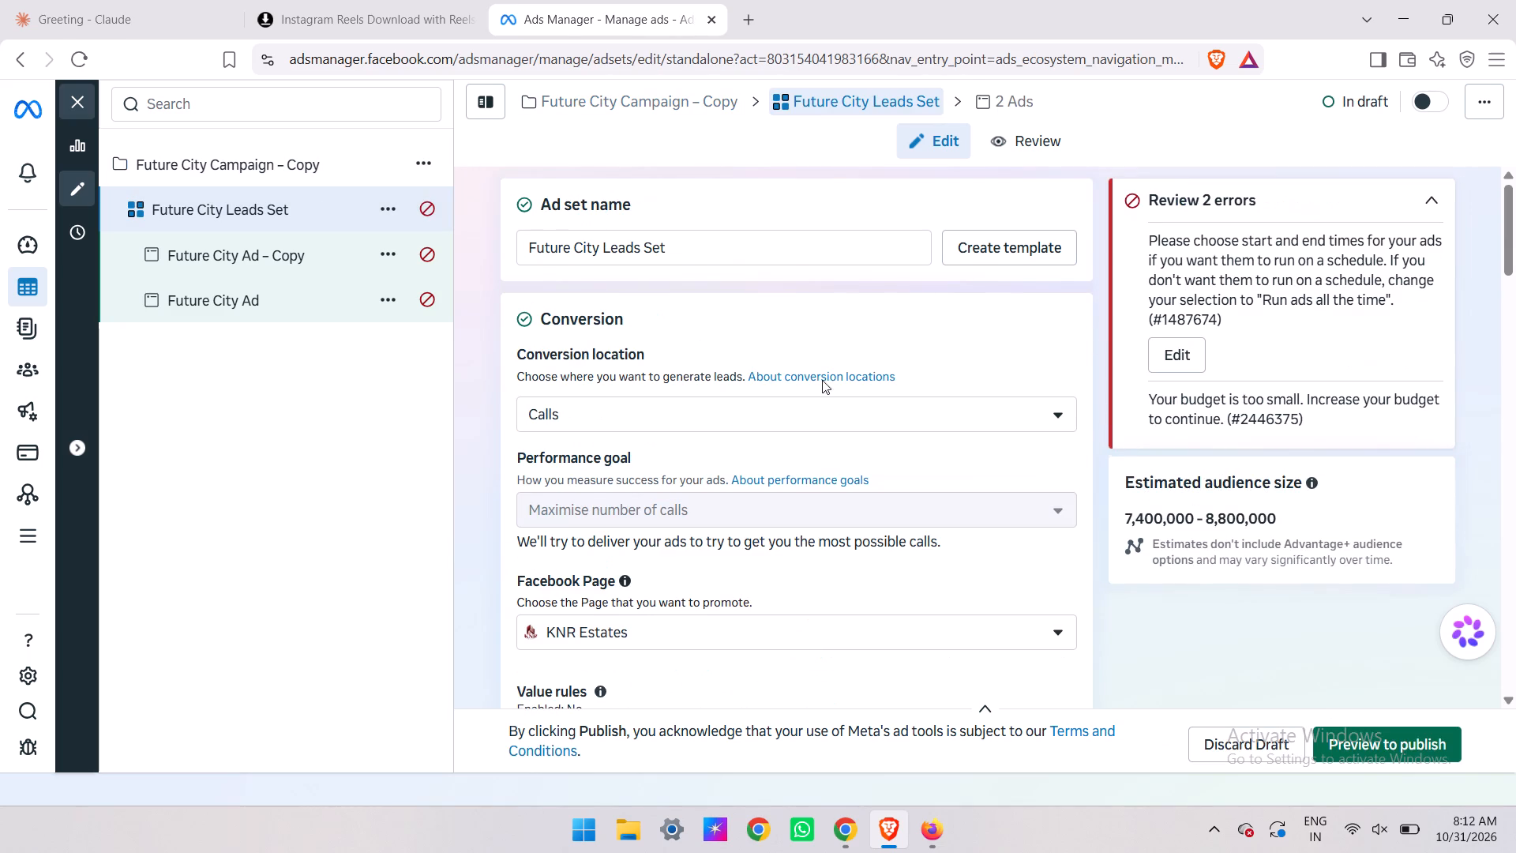
{"action": "left_click", "coordinate": [1179, 352]}
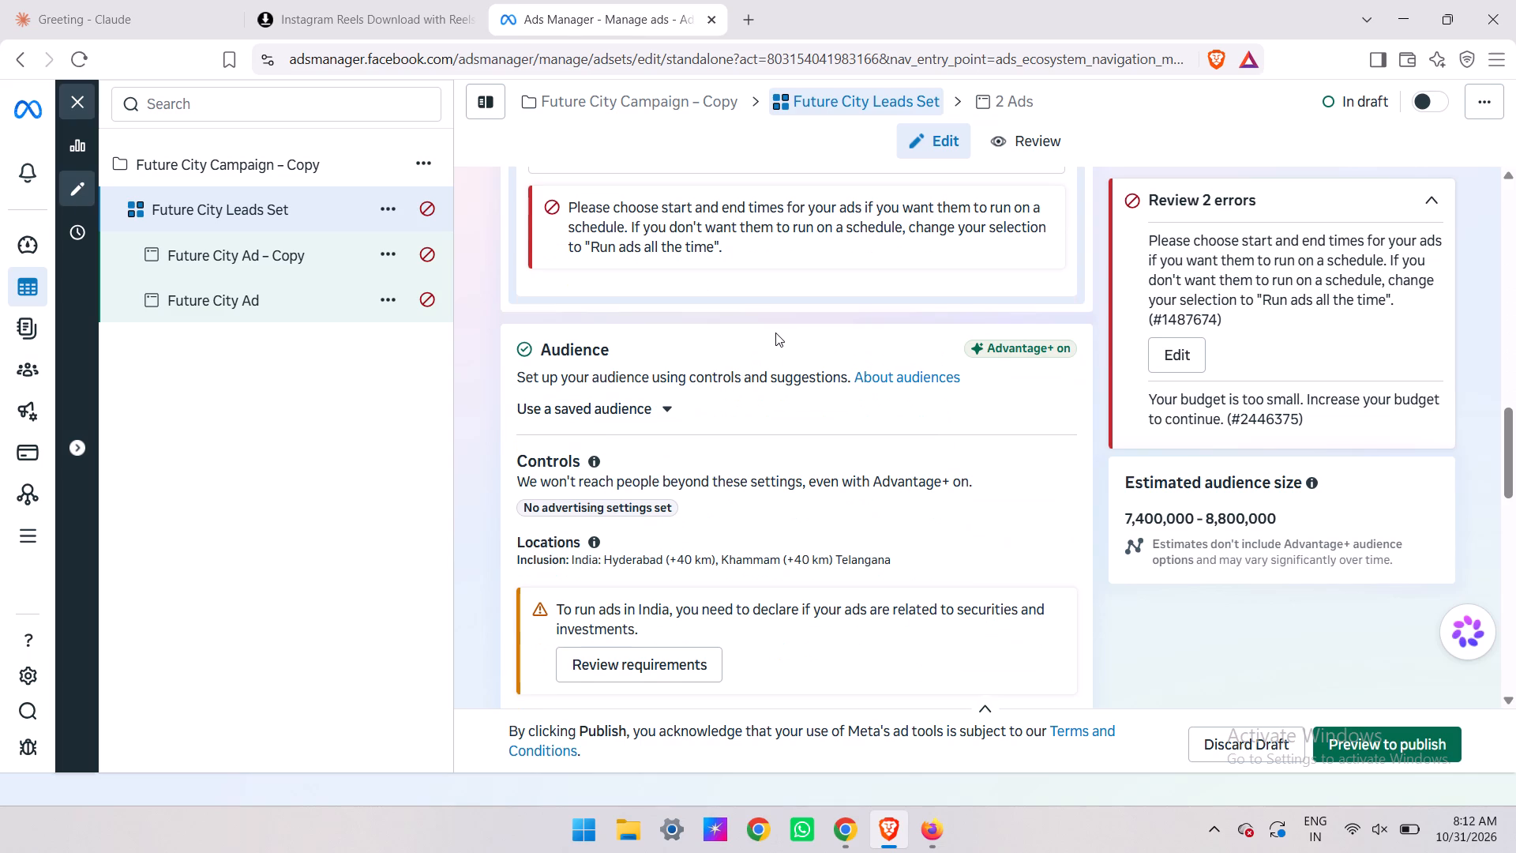
{"action": "scroll", "coordinate": [775, 333], "scroll_direction": "down", "scroll_amount": 3}
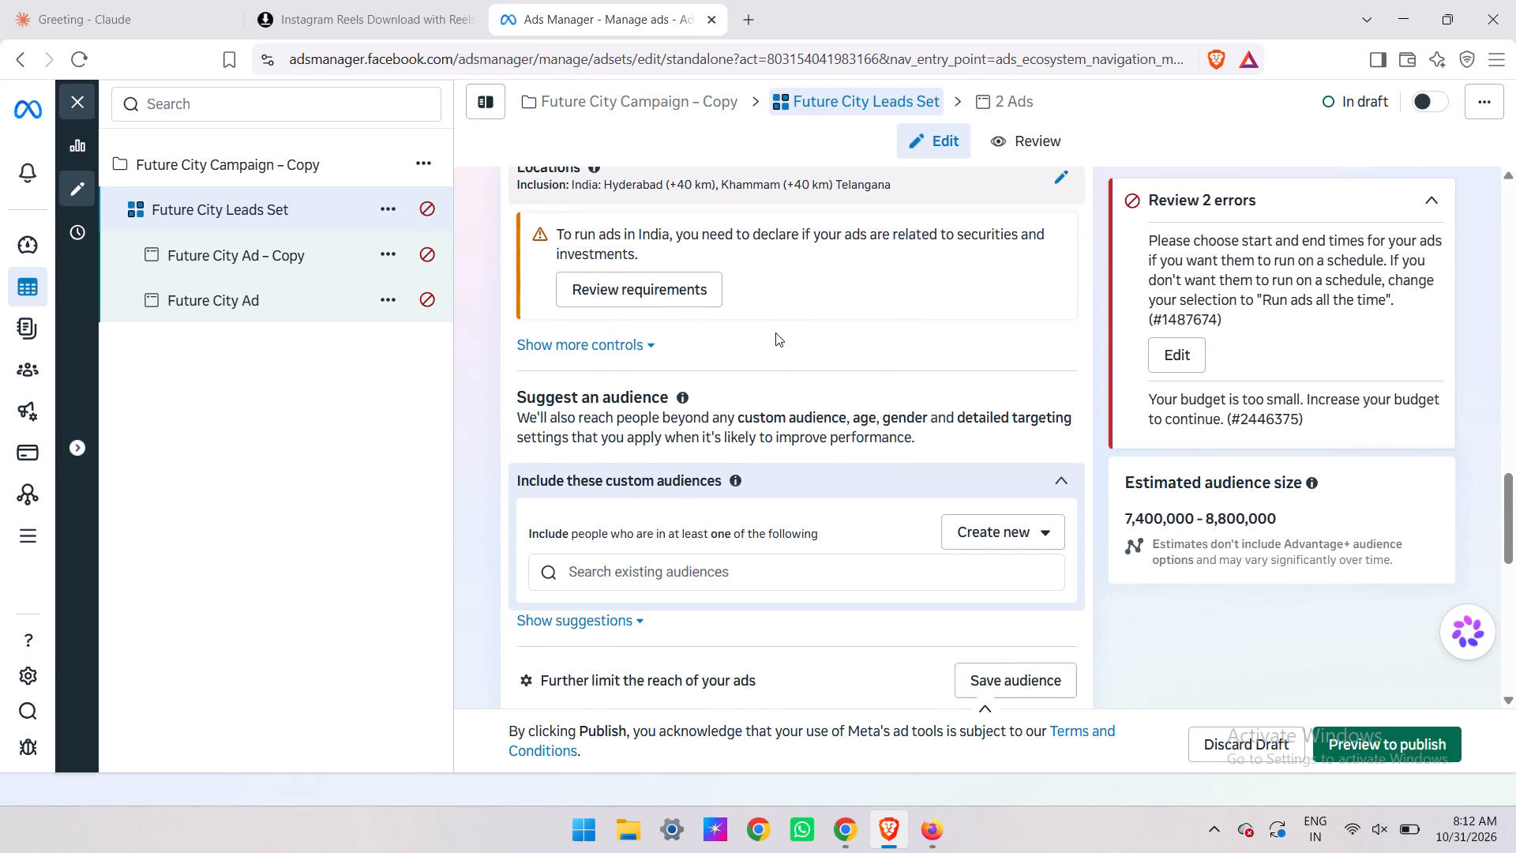
{"action": "scroll", "coordinate": [775, 333], "scroll_direction": "down", "scroll_amount": 3}
{"action": "scroll", "coordinate": [775, 333], "scroll_direction": "up", "scroll_amount": 2}
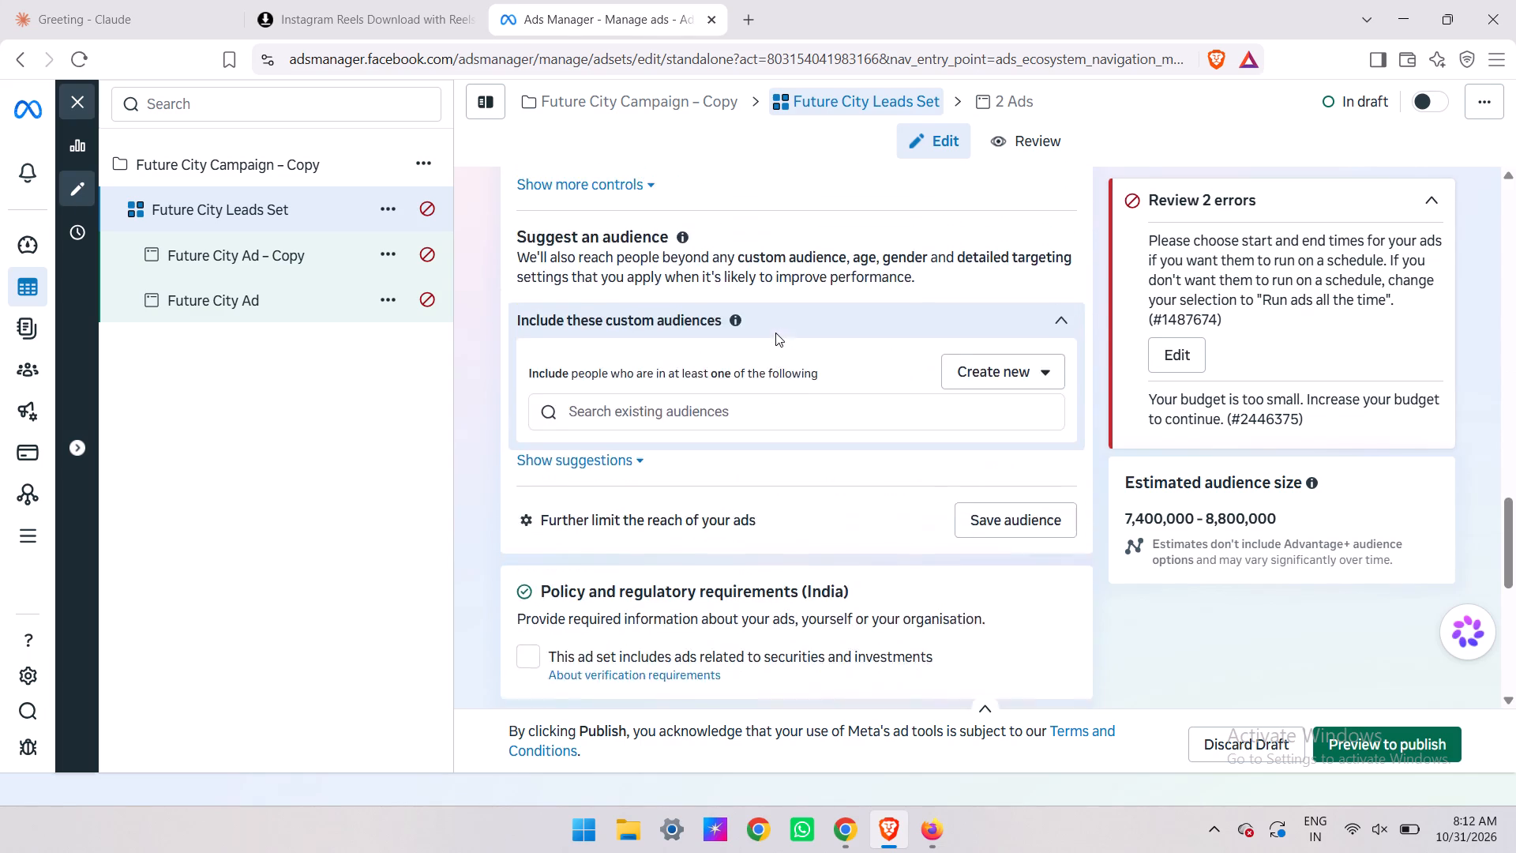
{"action": "scroll", "coordinate": [775, 333], "scroll_direction": "up", "scroll_amount": 4}
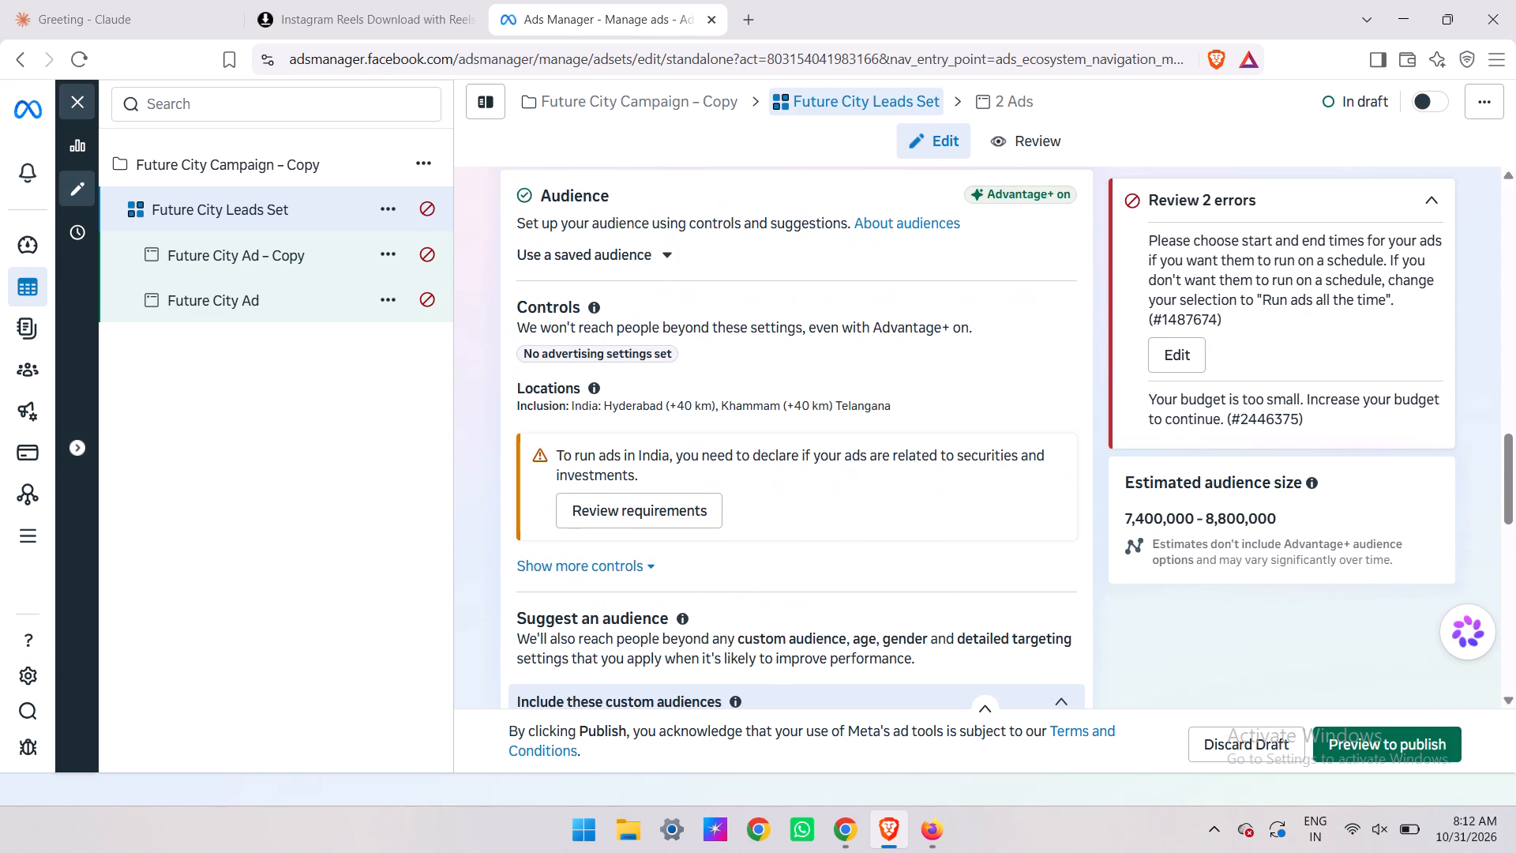
{"action": "scroll", "coordinate": [775, 333], "scroll_direction": "up", "scroll_amount": 4}
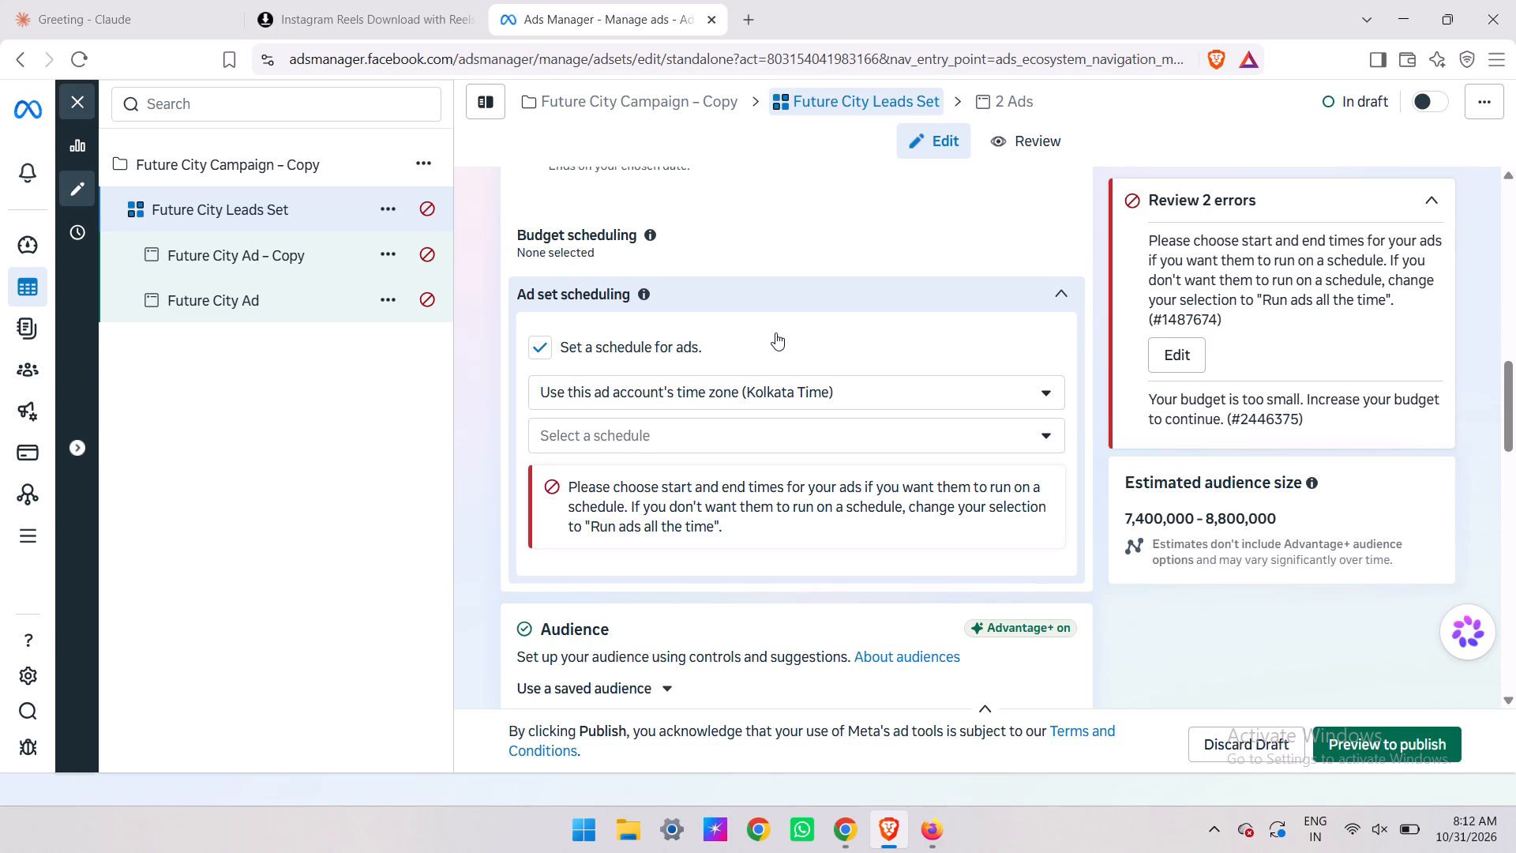
{"action": "left_click", "coordinate": [787, 429]}
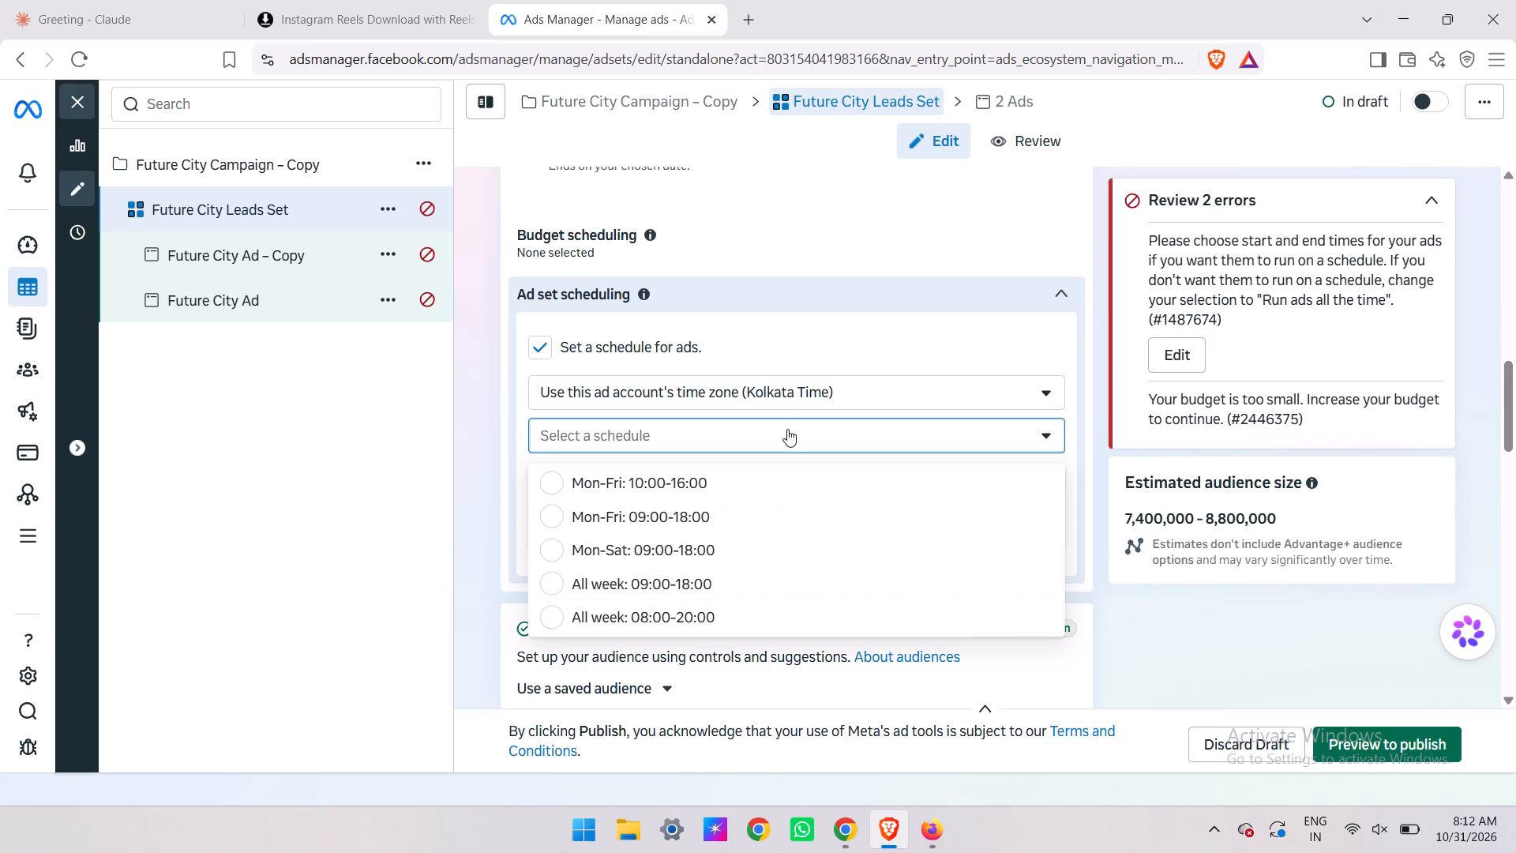
{"action": "left_click", "coordinate": [538, 352]}
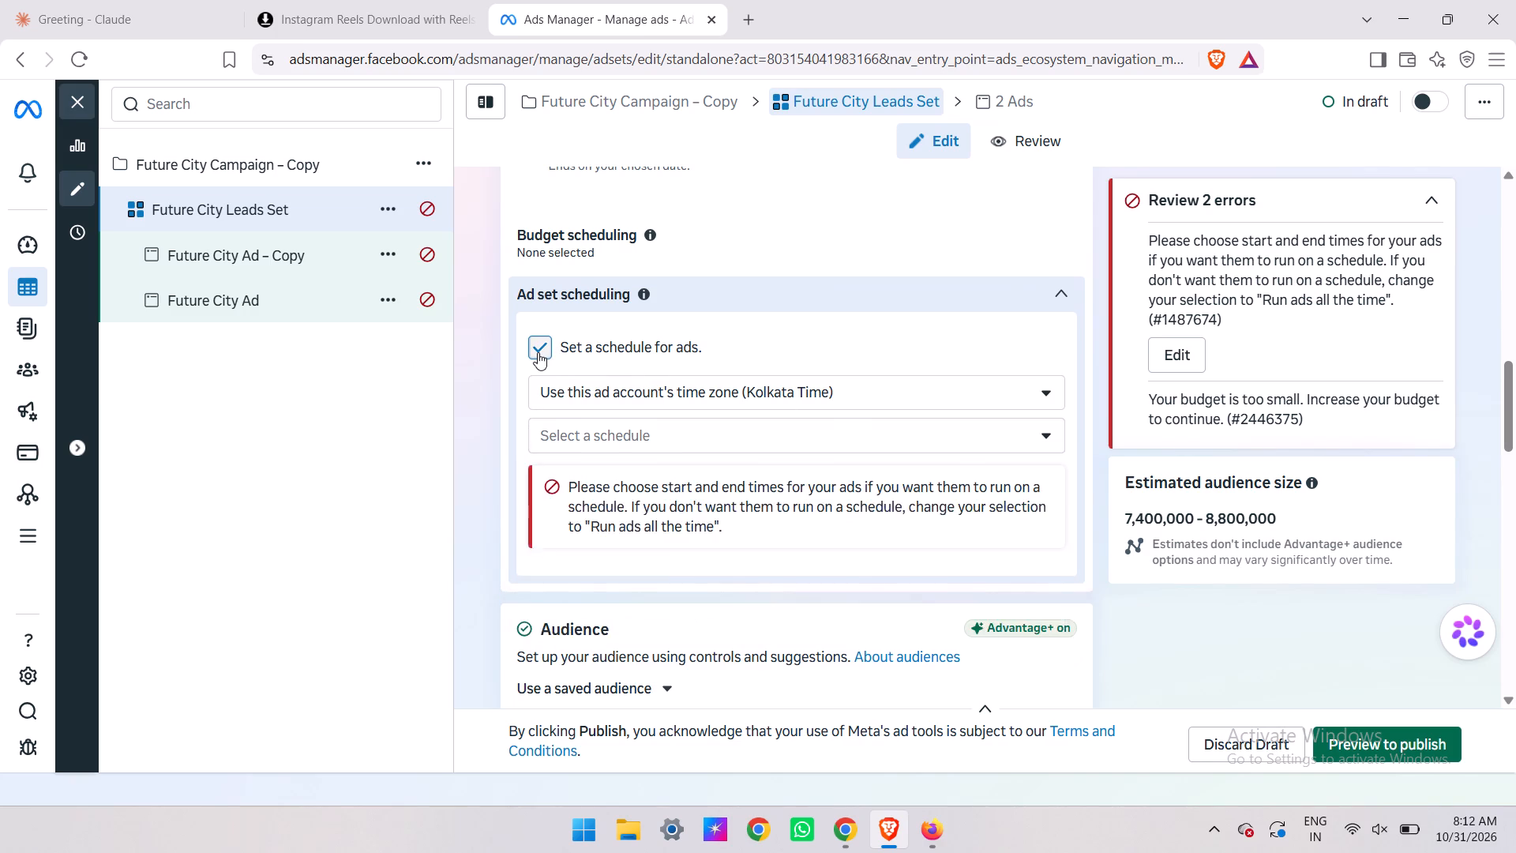
Read the help article about ad set scheduling, close it and return to the beginning of the Future City Leads Set settings.
{"action": "left_click", "coordinate": [640, 295]}
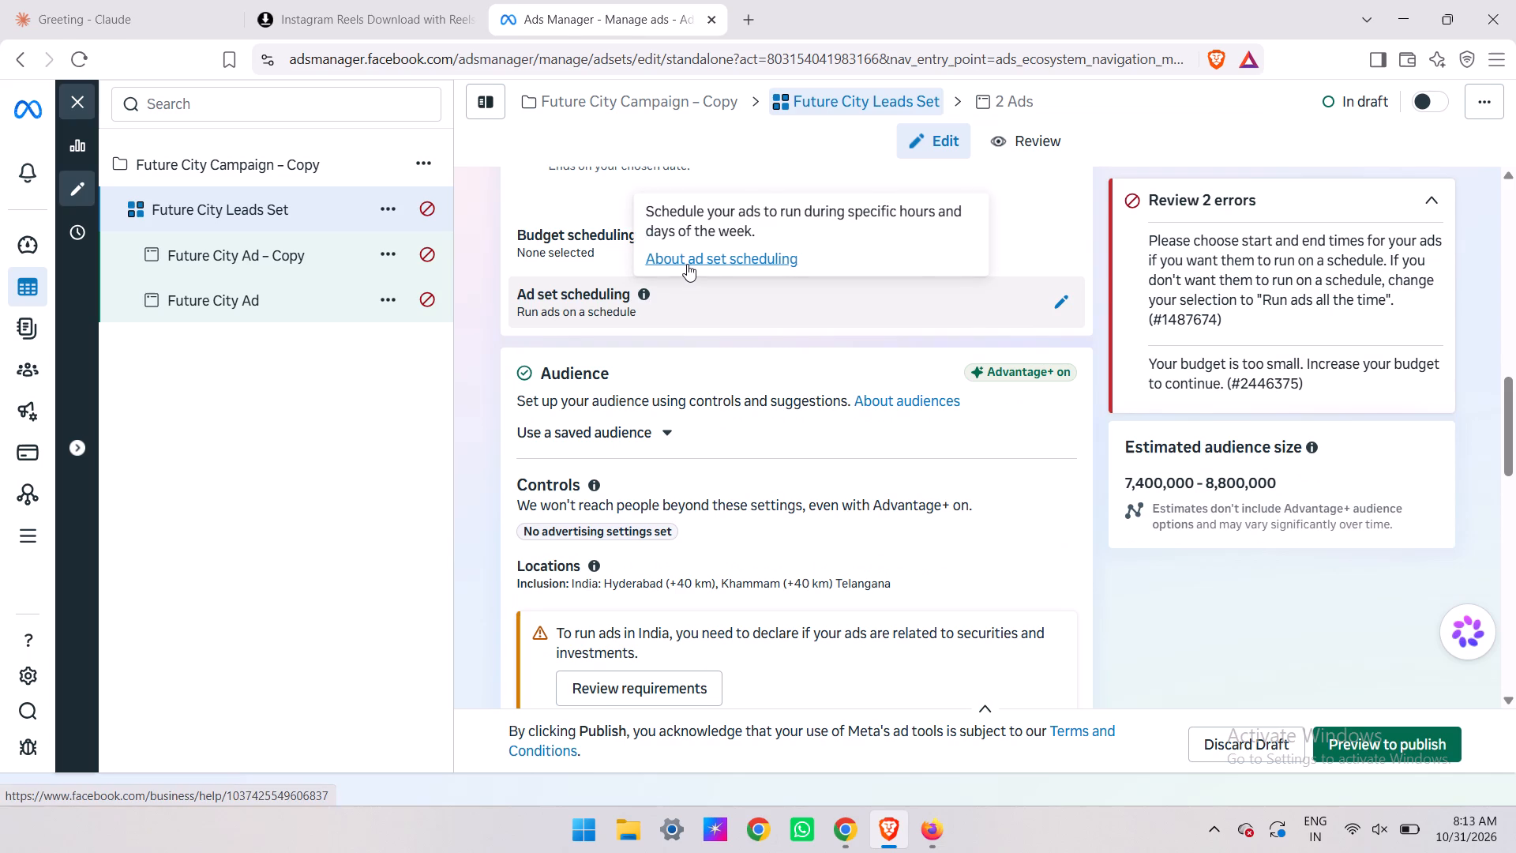
{"action": "left_click", "coordinate": [687, 264]}
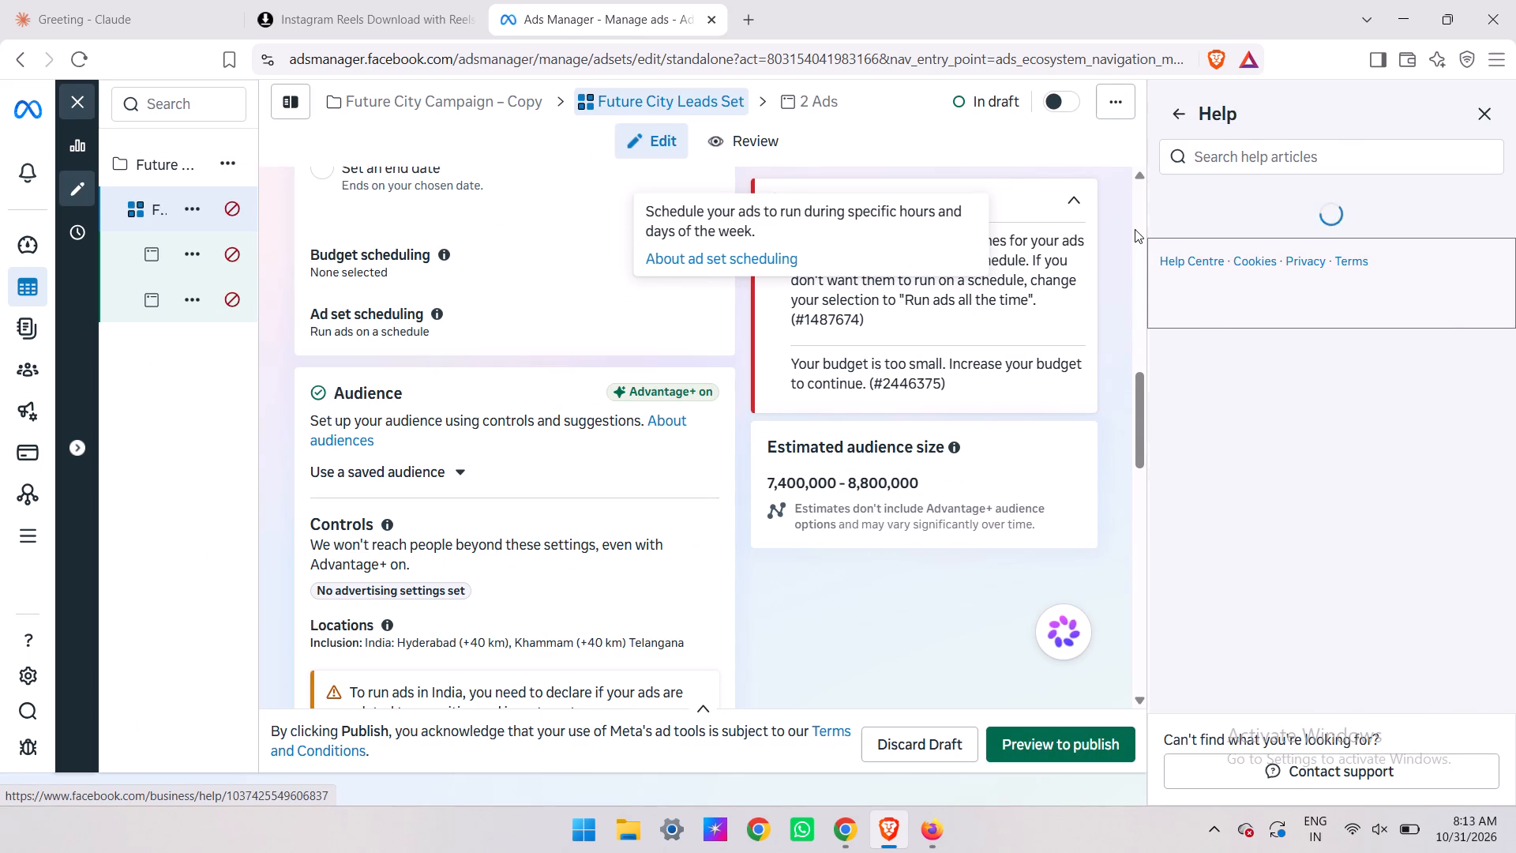
{"action": "scroll", "coordinate": [1375, 316], "scroll_direction": "down", "scroll_amount": 5}
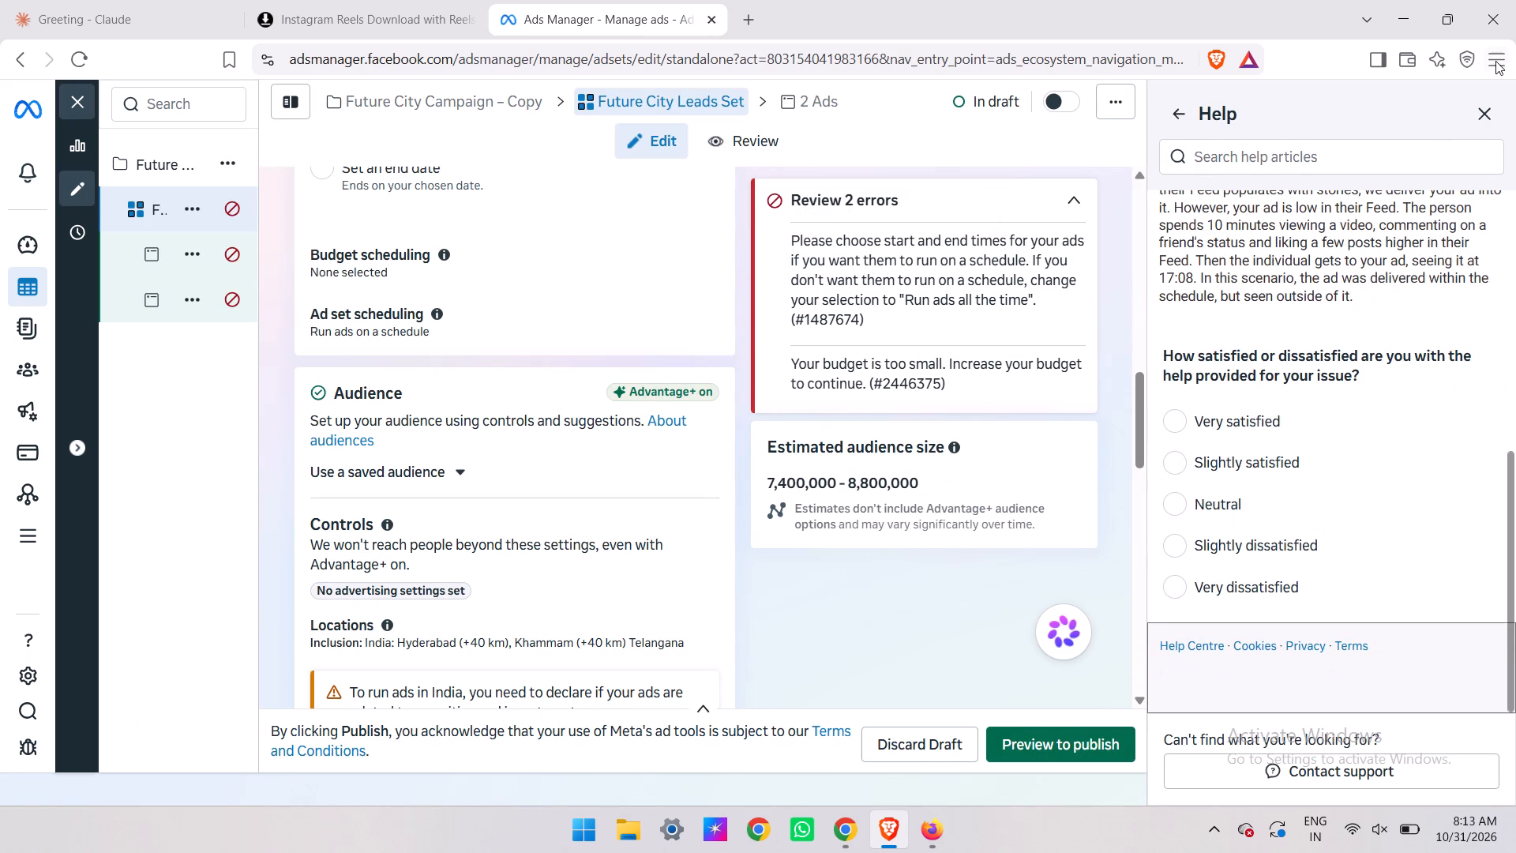
{"action": "left_click", "coordinate": [1496, 96]}
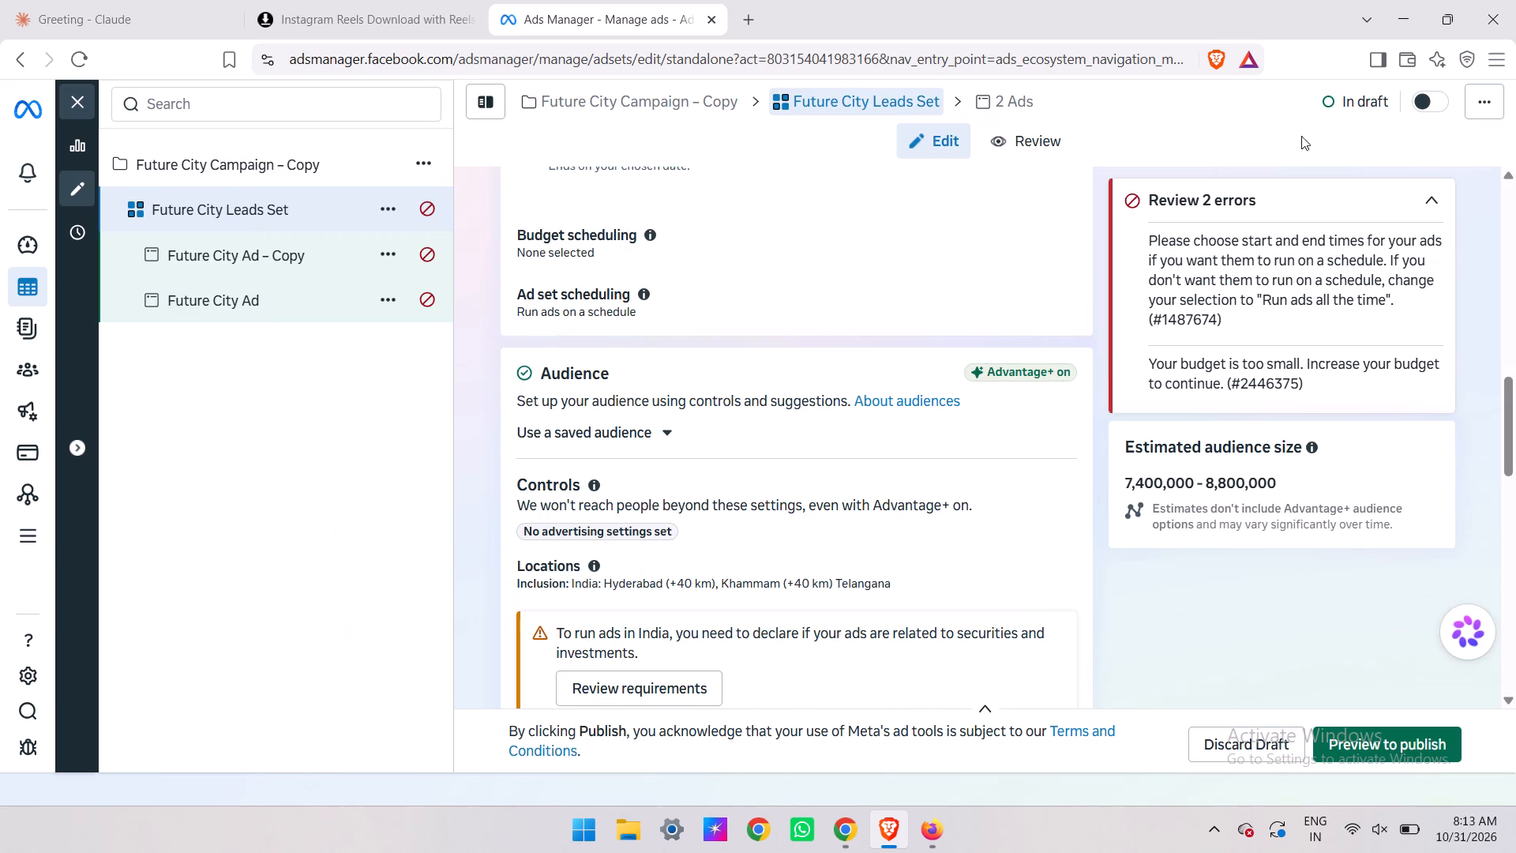
{"action": "scroll", "coordinate": [952, 237], "scroll_direction": "up", "scroll_amount": 10}
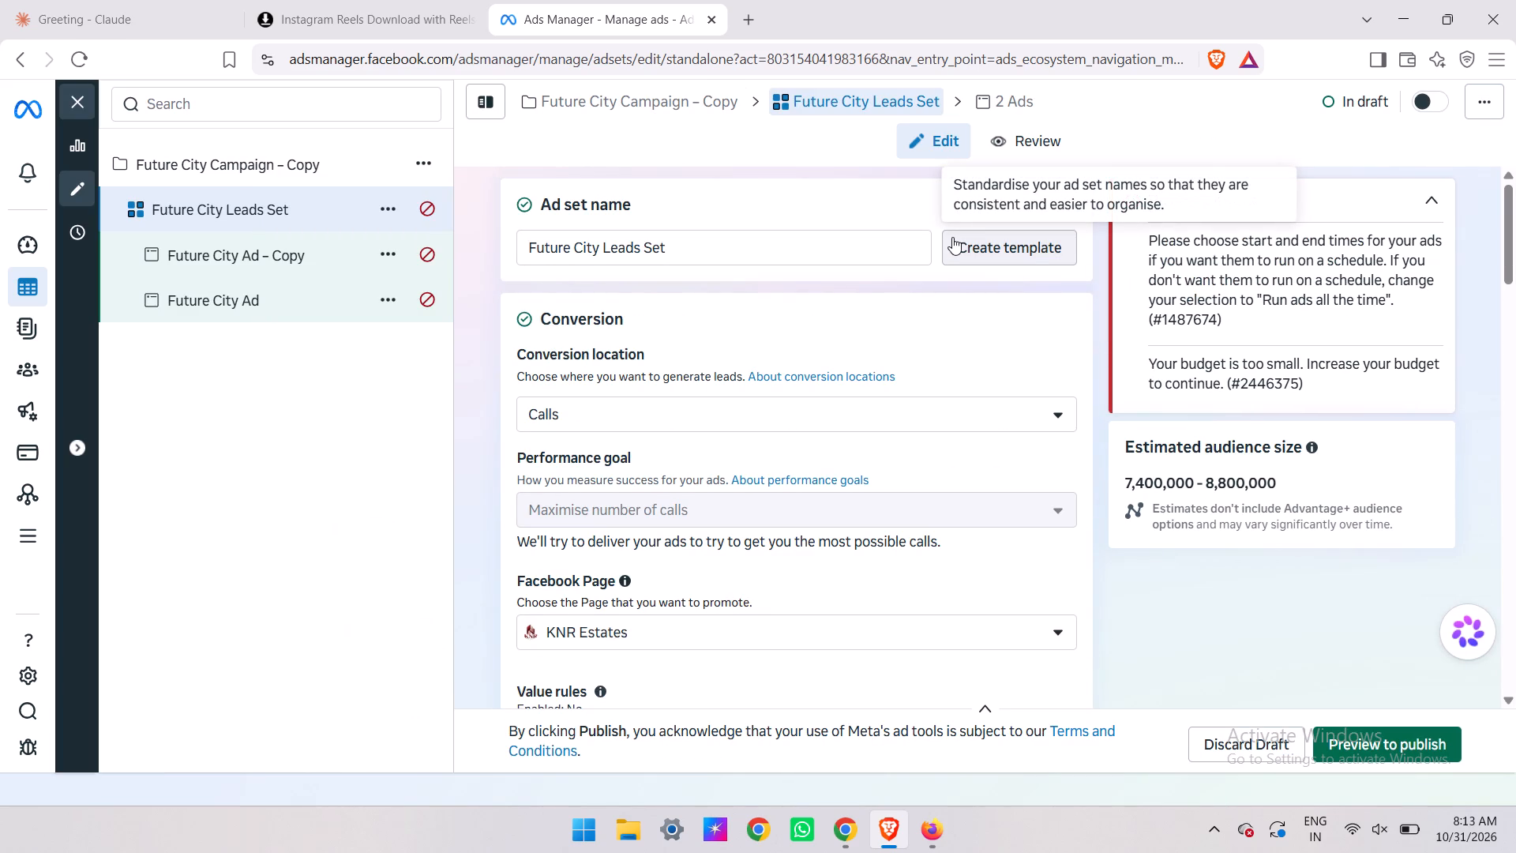
Examine the conversion, budget and schedule, and audience settings of Future City Leads Set against the listed errors.
{"action": "scroll", "coordinate": [926, 340], "scroll_direction": "down", "scroll_amount": 4}
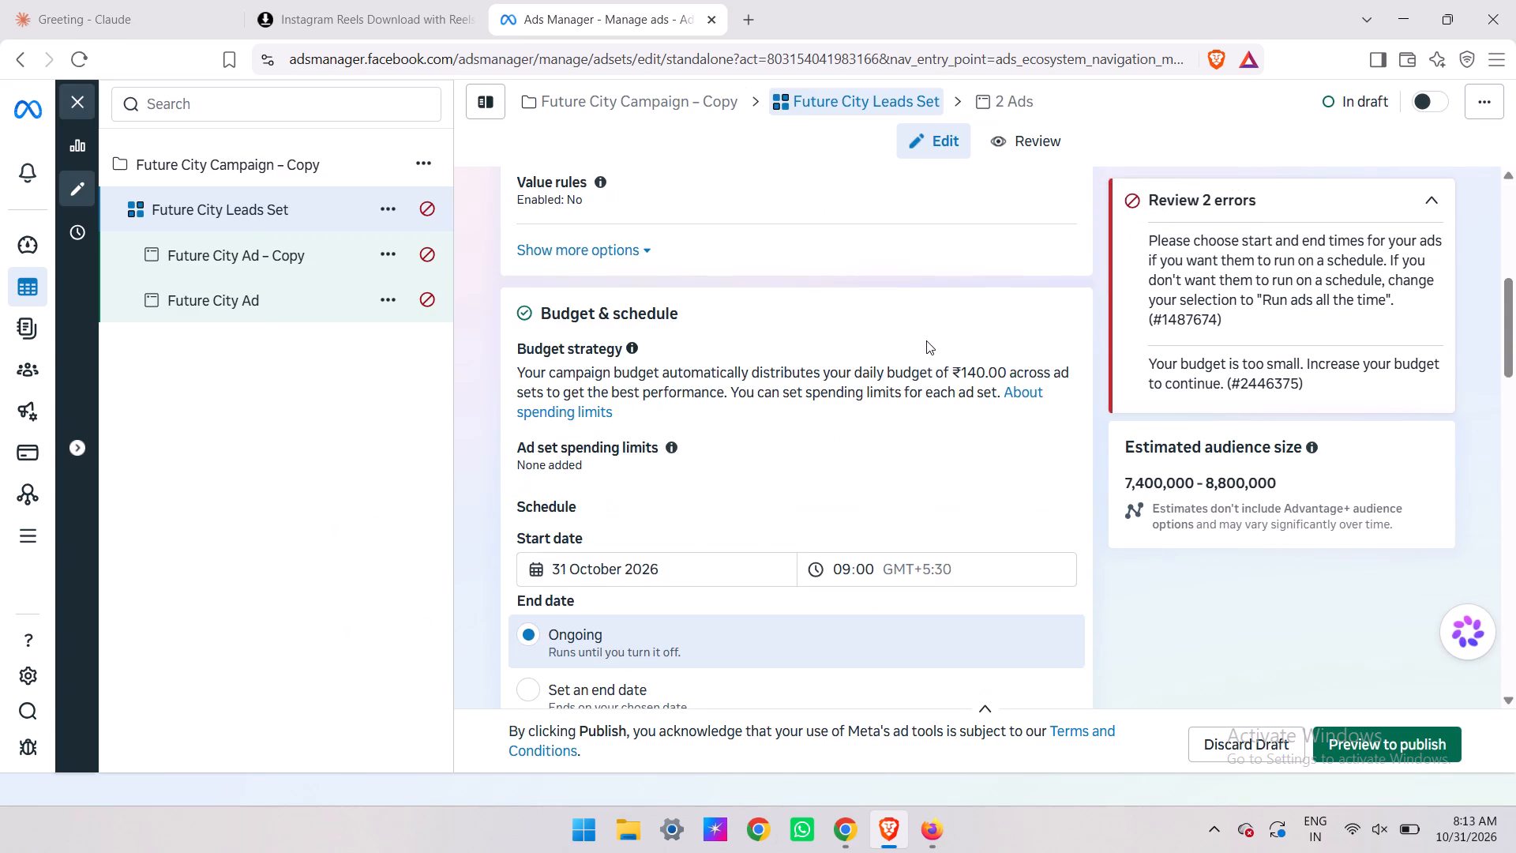
{"action": "scroll", "coordinate": [926, 340], "scroll_direction": "down", "scroll_amount": 1}
{"action": "left_click", "coordinate": [307, 359]}
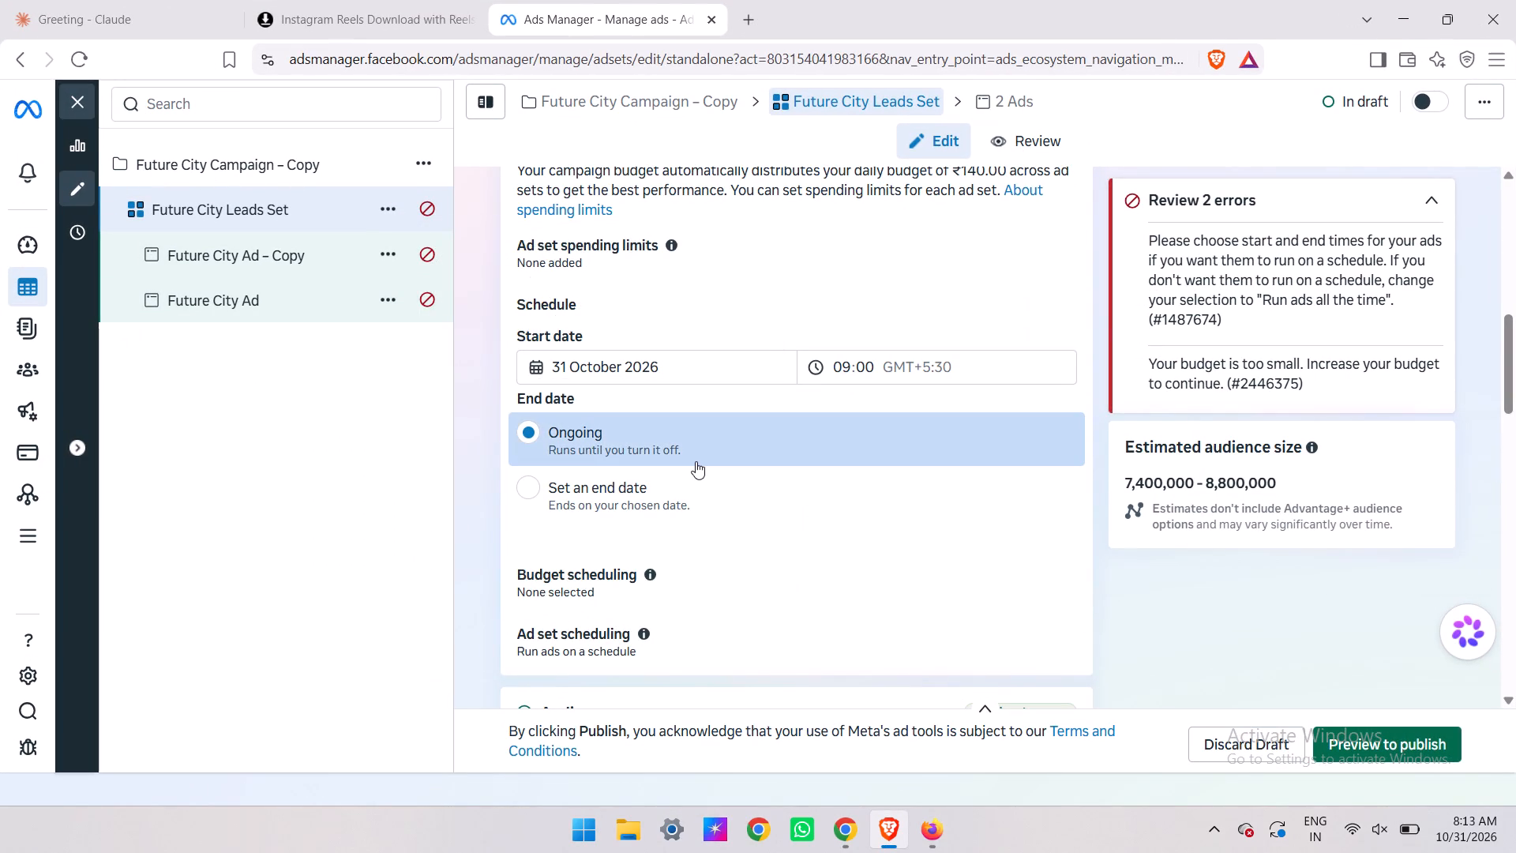
{"action": "scroll", "coordinate": [690, 507], "scroll_direction": "down", "scroll_amount": 3}
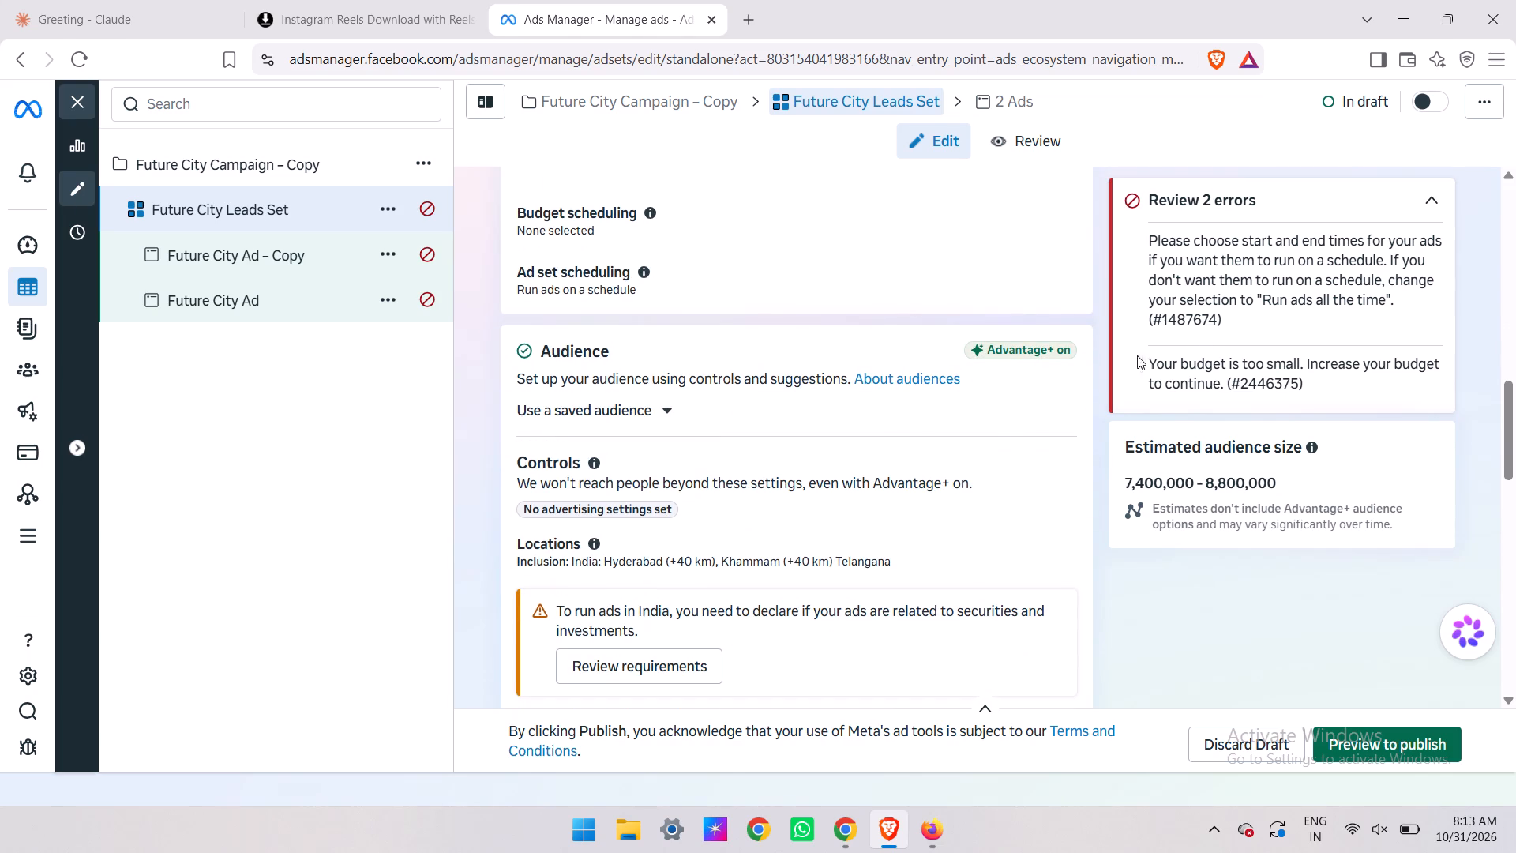
{"action": "scroll", "coordinate": [767, 413], "scroll_direction": "down", "scroll_amount": 2}
{"action": "scroll", "coordinate": [767, 413], "scroll_direction": "up", "scroll_amount": 2}
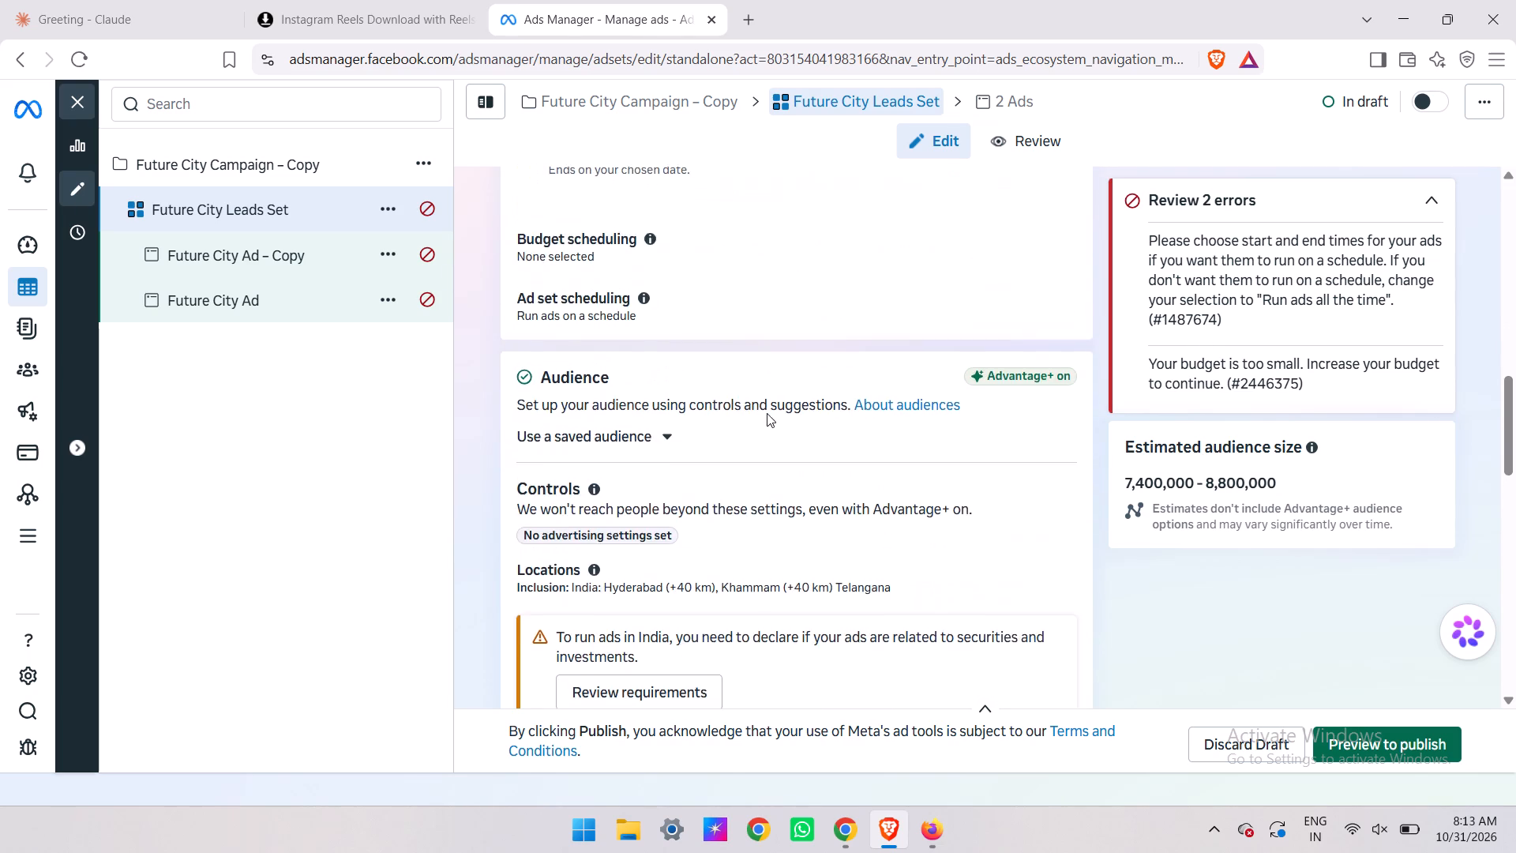
{"action": "scroll", "coordinate": [767, 413], "scroll_direction": "up", "scroll_amount": 2}
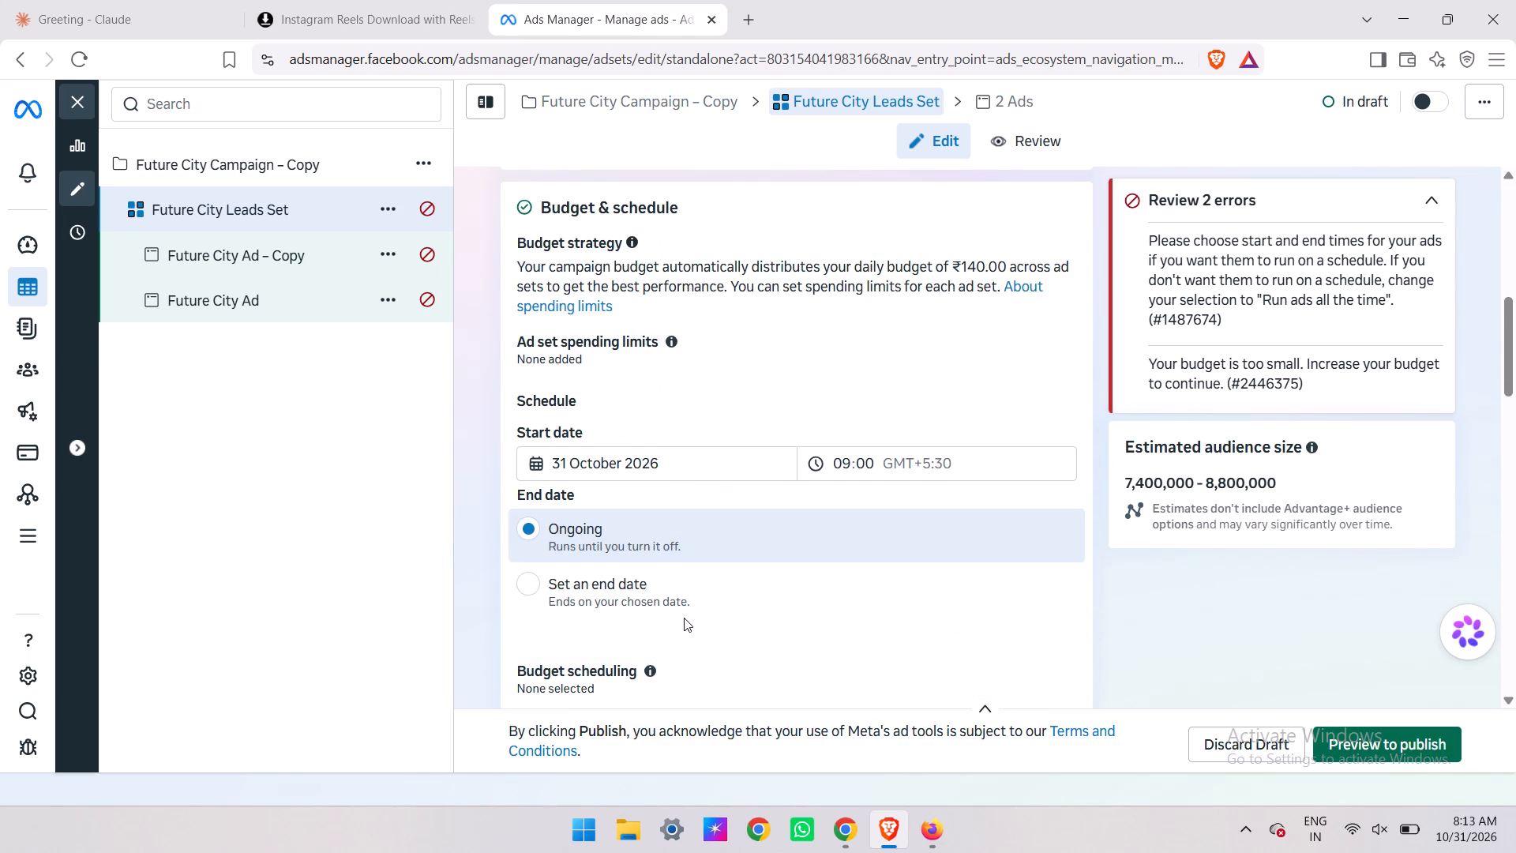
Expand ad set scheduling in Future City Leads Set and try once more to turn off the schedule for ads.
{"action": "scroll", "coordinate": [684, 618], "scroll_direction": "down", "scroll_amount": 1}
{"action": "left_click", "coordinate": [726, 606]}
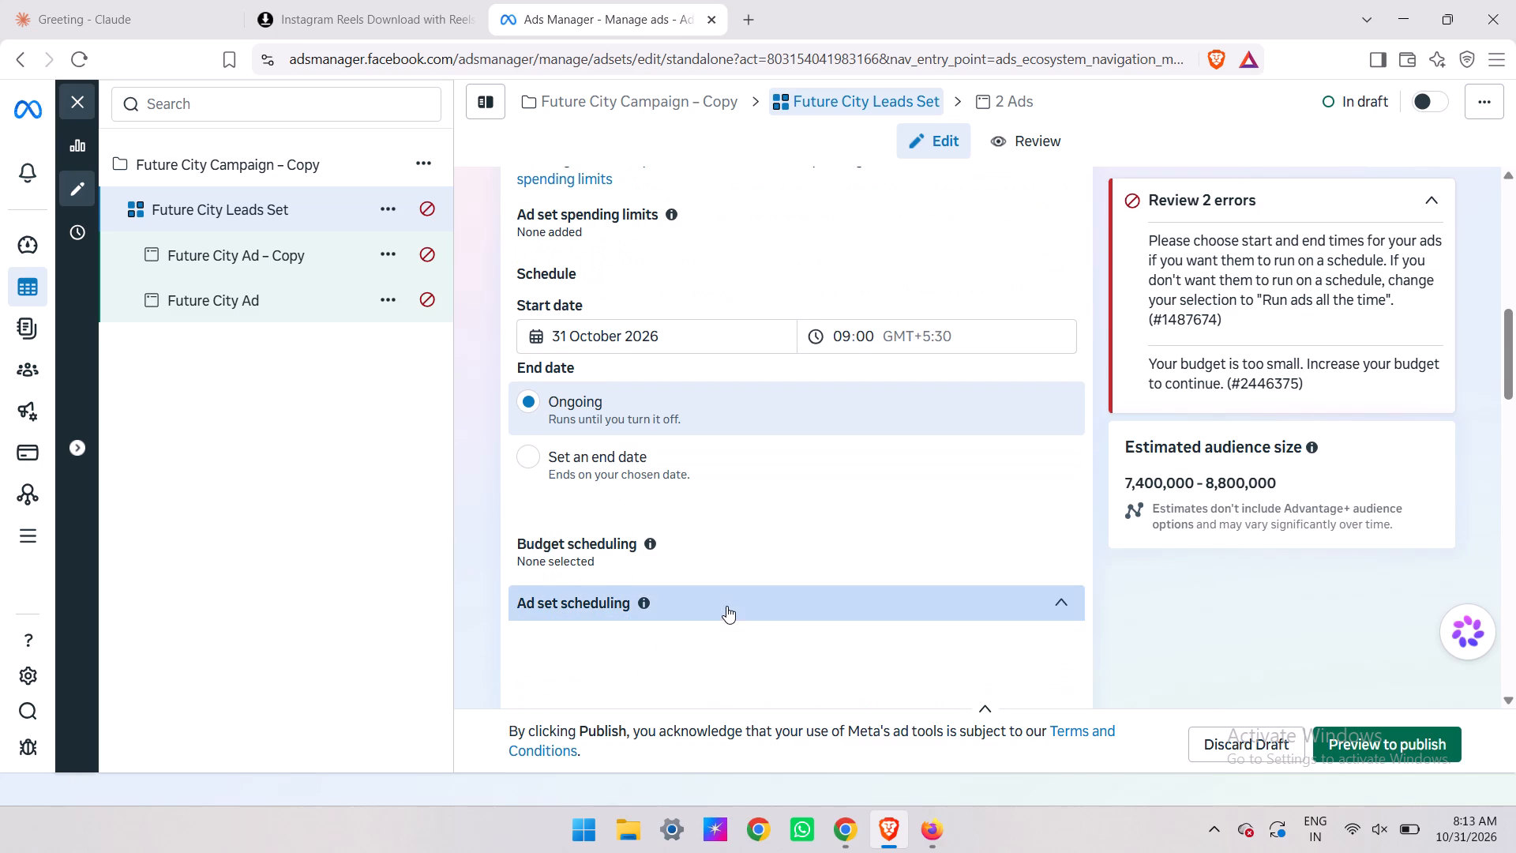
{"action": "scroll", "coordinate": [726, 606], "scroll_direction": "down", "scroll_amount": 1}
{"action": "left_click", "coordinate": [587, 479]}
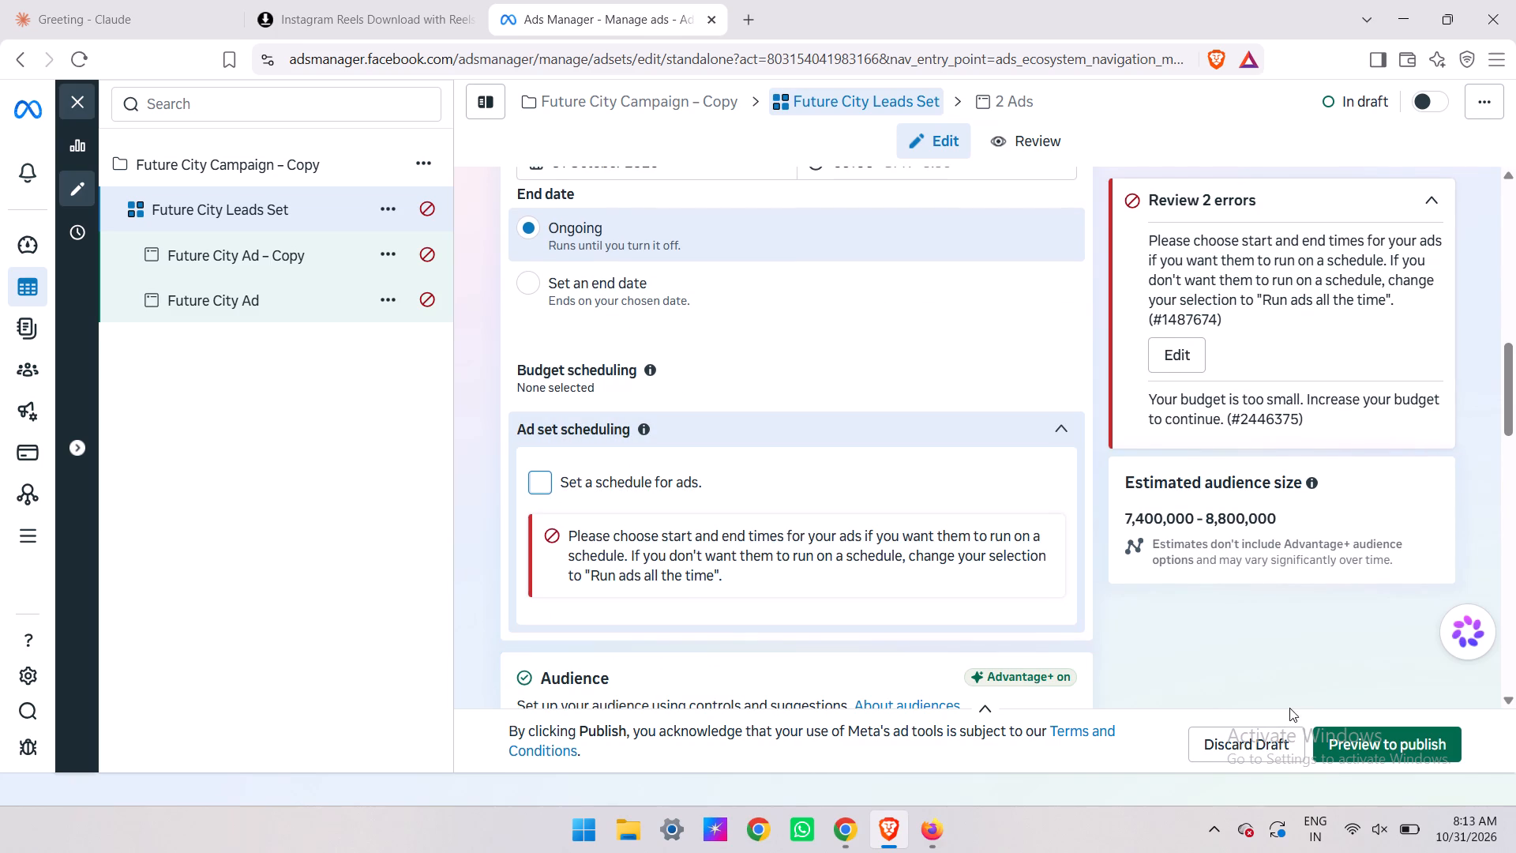
Preview the ad setup to check the ad set scheduling value and return to editing without publishing.
{"action": "left_click", "coordinate": [1341, 731]}
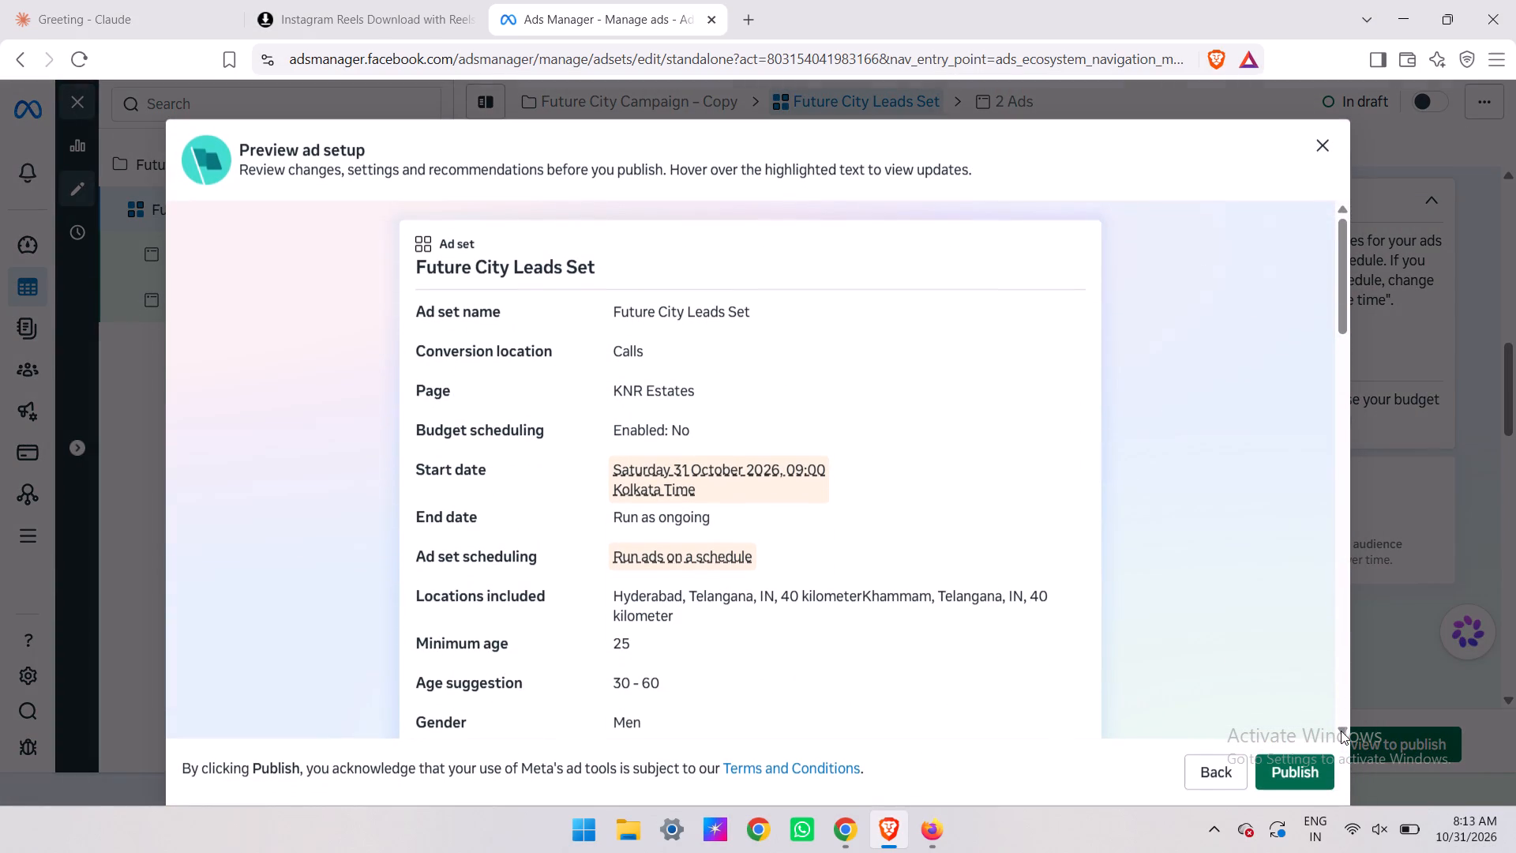
{"action": "left_click", "coordinate": [712, 564]}
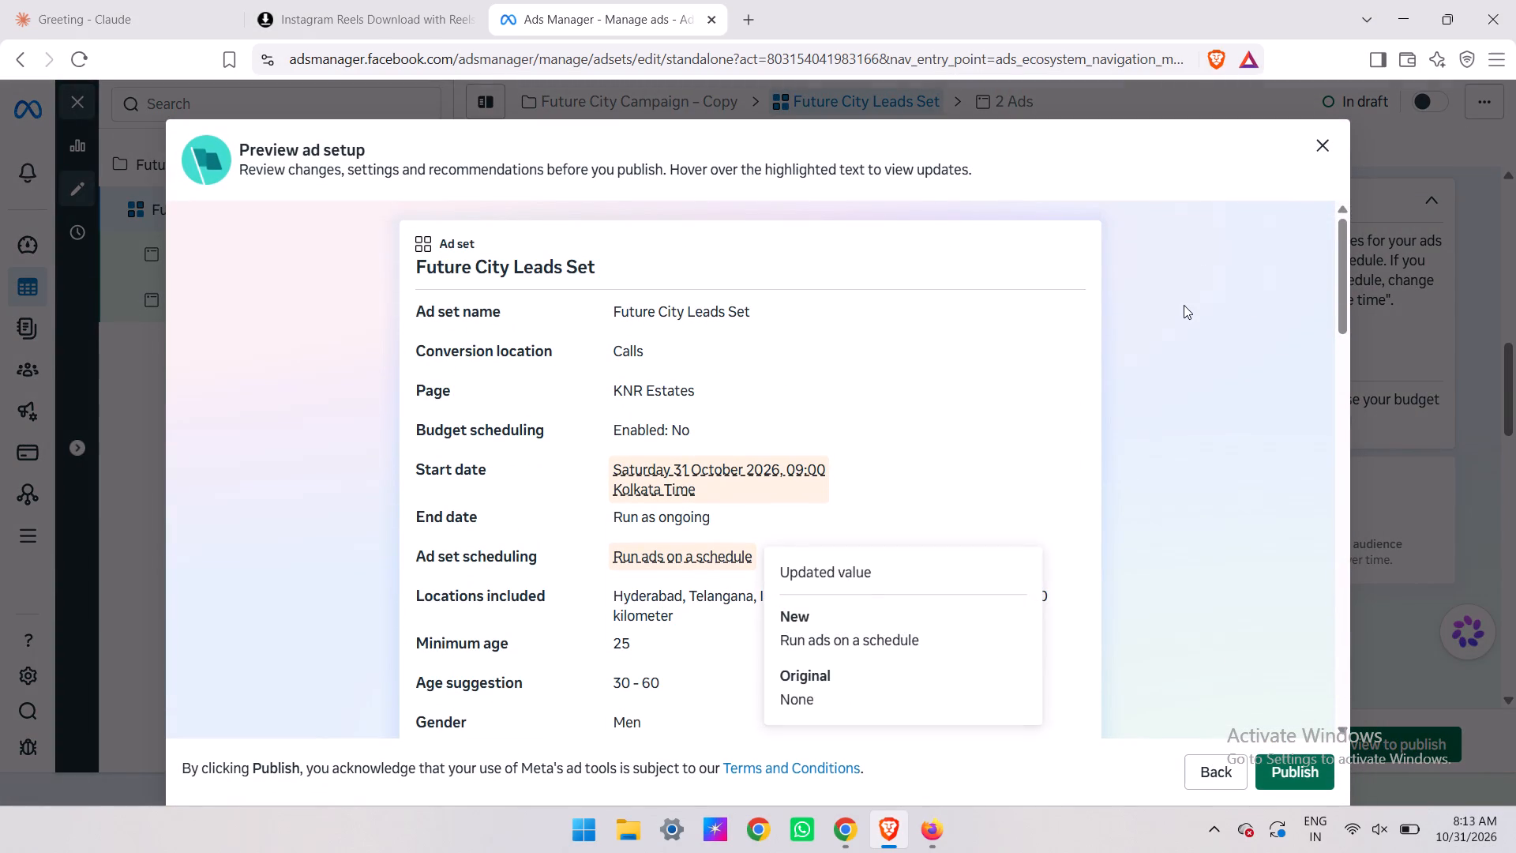
{"action": "left_click", "coordinate": [1325, 141]}
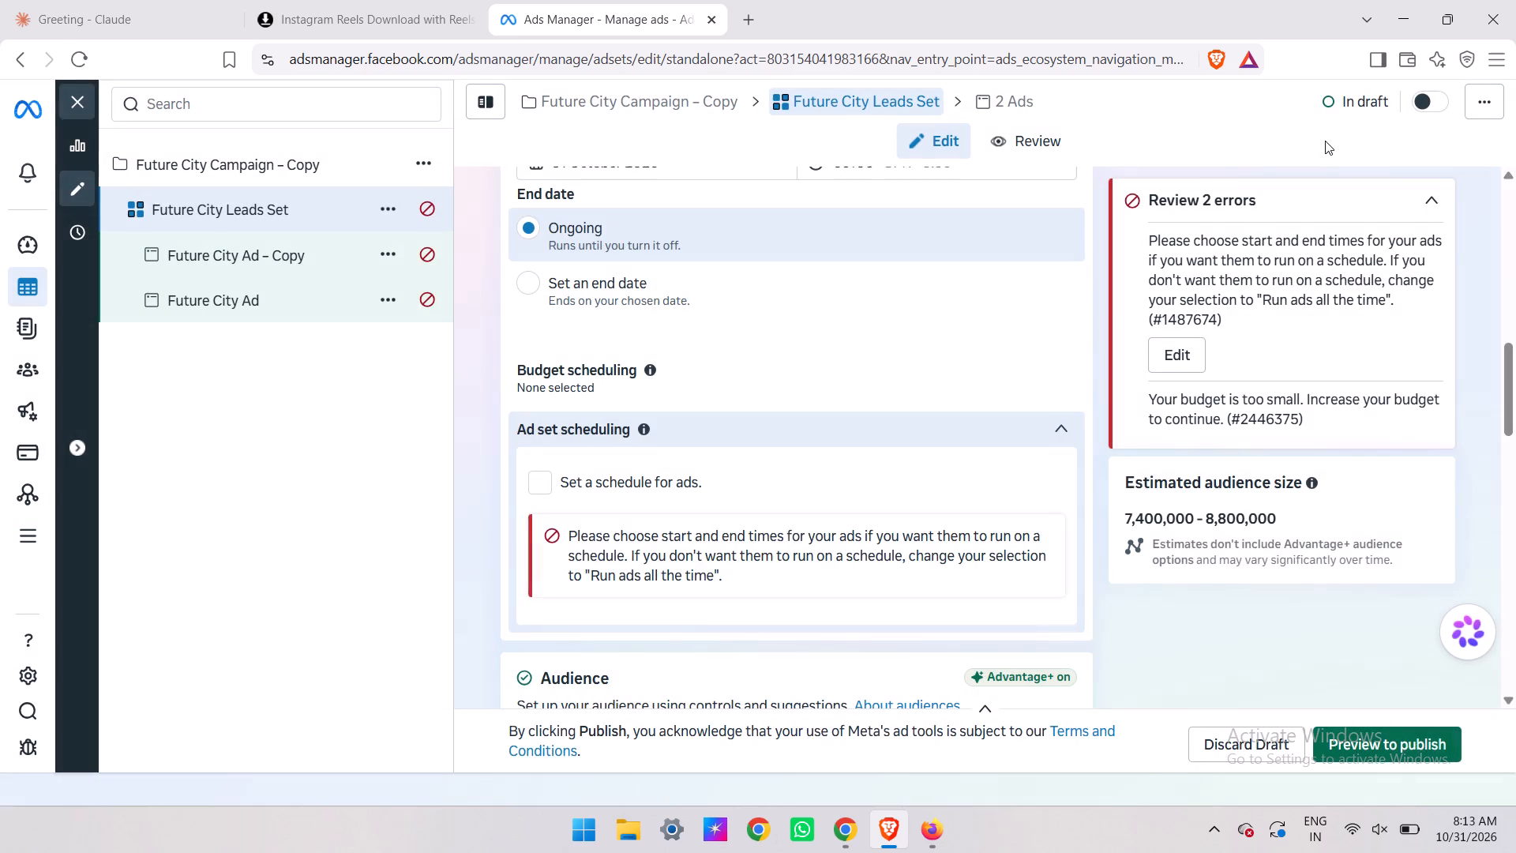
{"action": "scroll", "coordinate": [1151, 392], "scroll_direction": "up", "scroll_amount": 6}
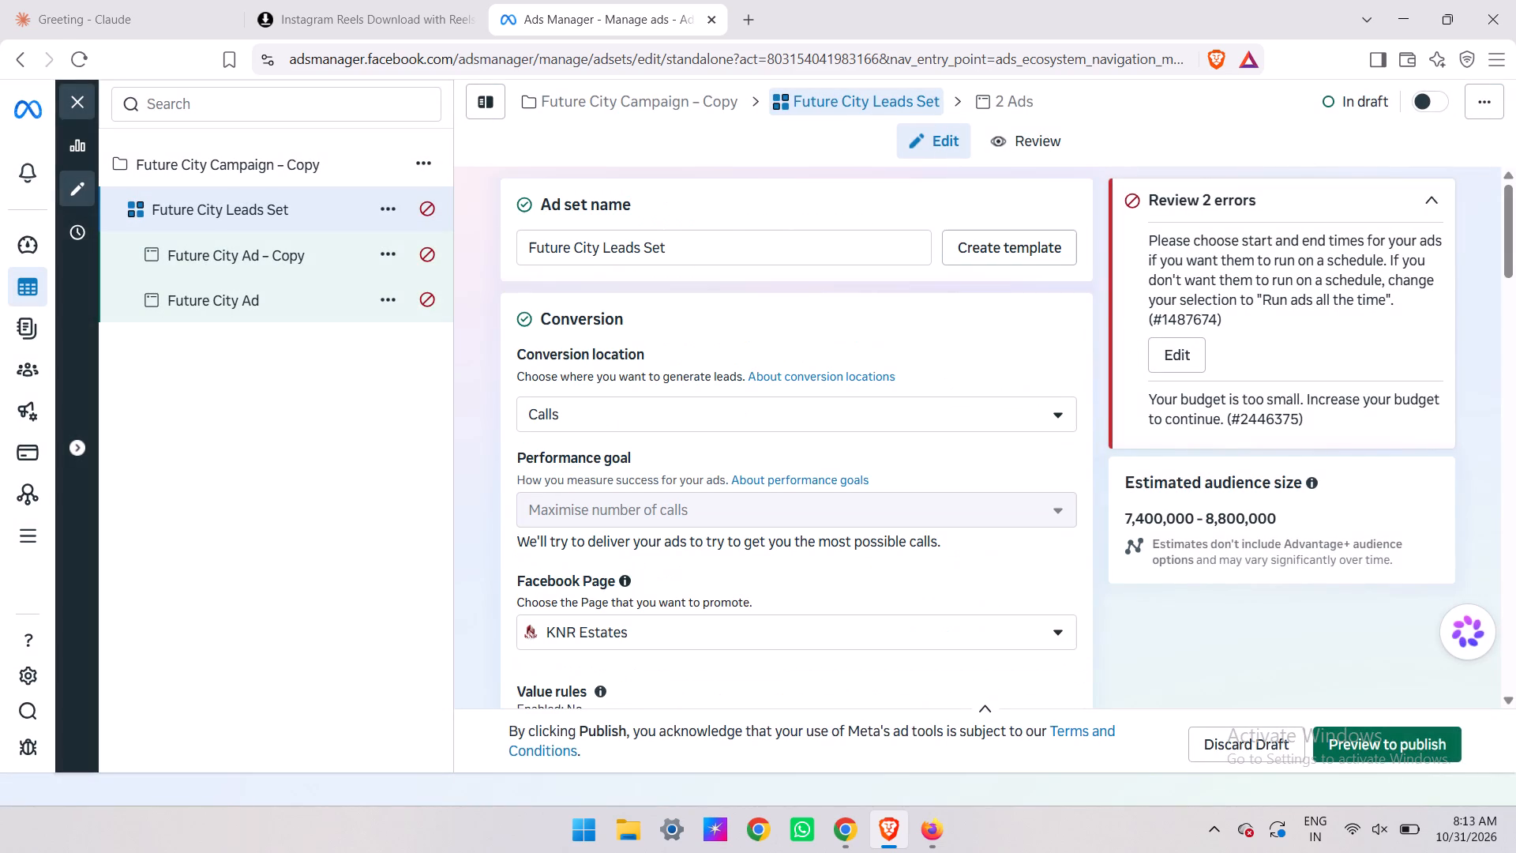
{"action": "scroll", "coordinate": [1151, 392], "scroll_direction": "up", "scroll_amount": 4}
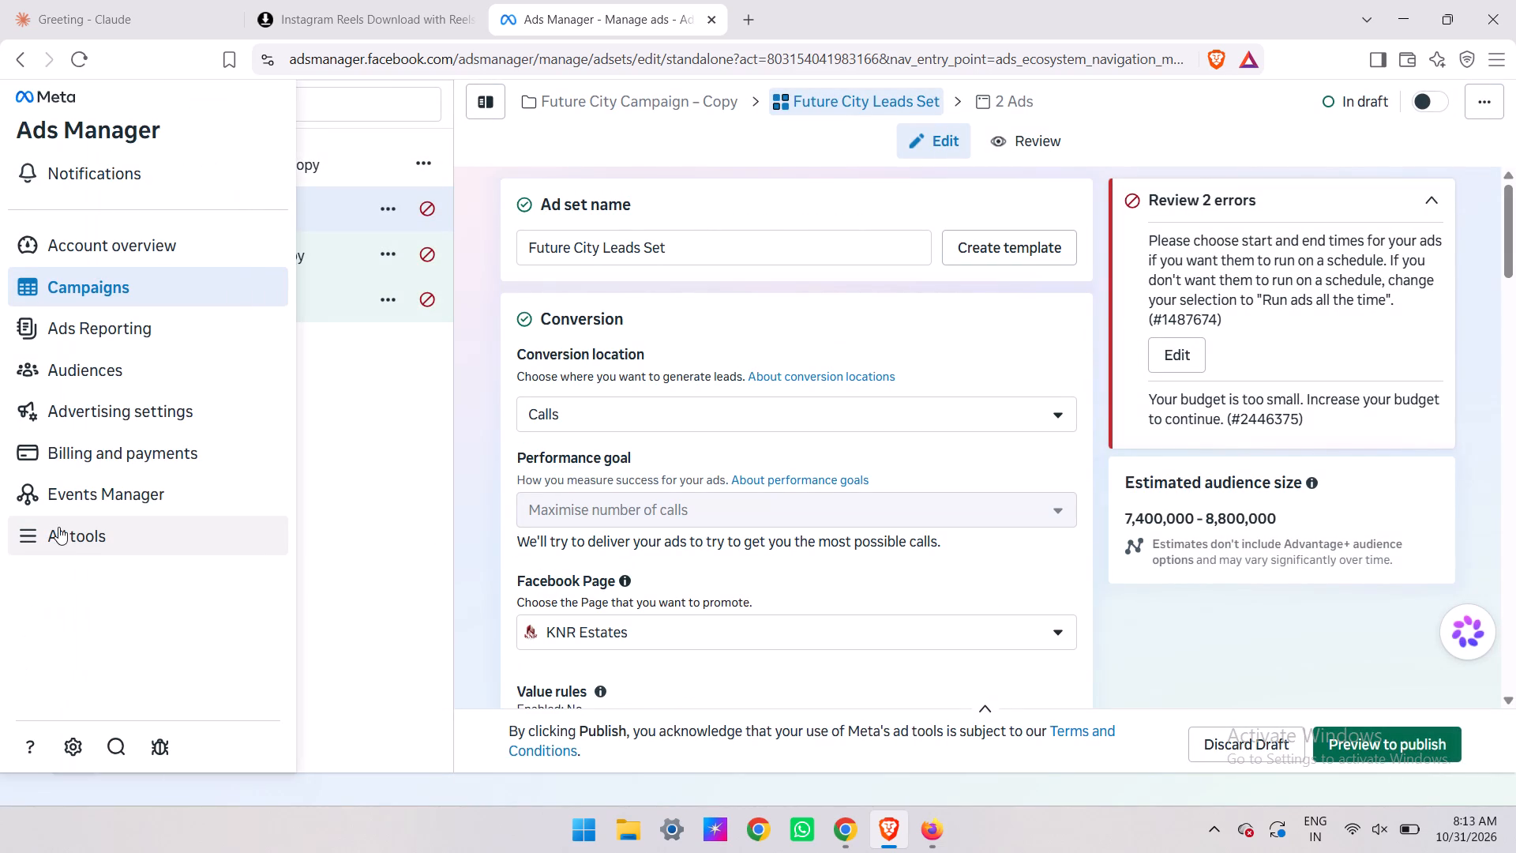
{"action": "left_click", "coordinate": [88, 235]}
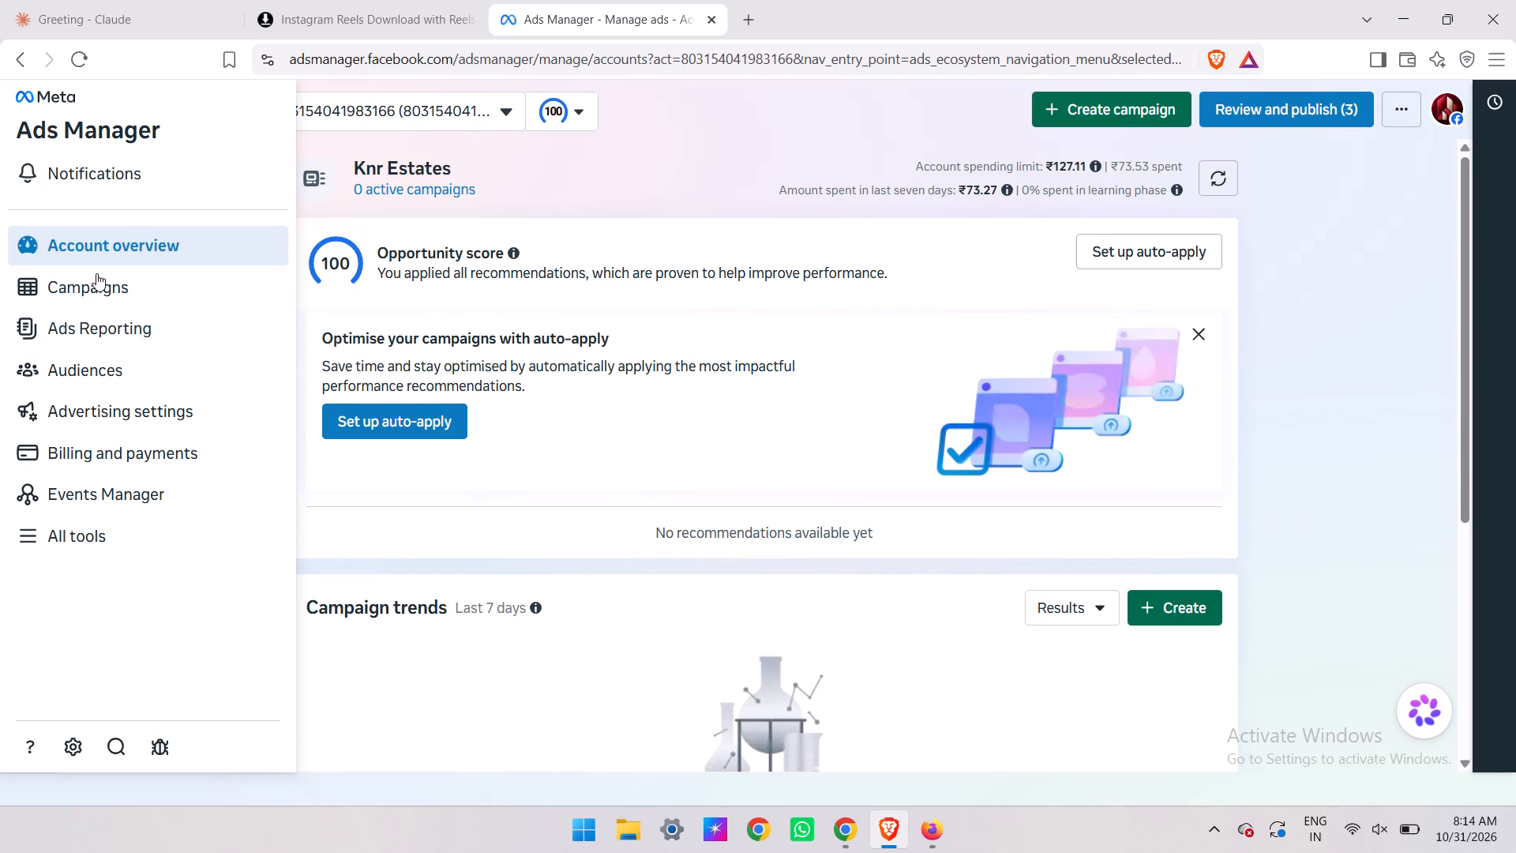
Go back to the campaign tables and reopen the draft Future City Leads Set for editing.
{"action": "left_click", "coordinate": [97, 286]}
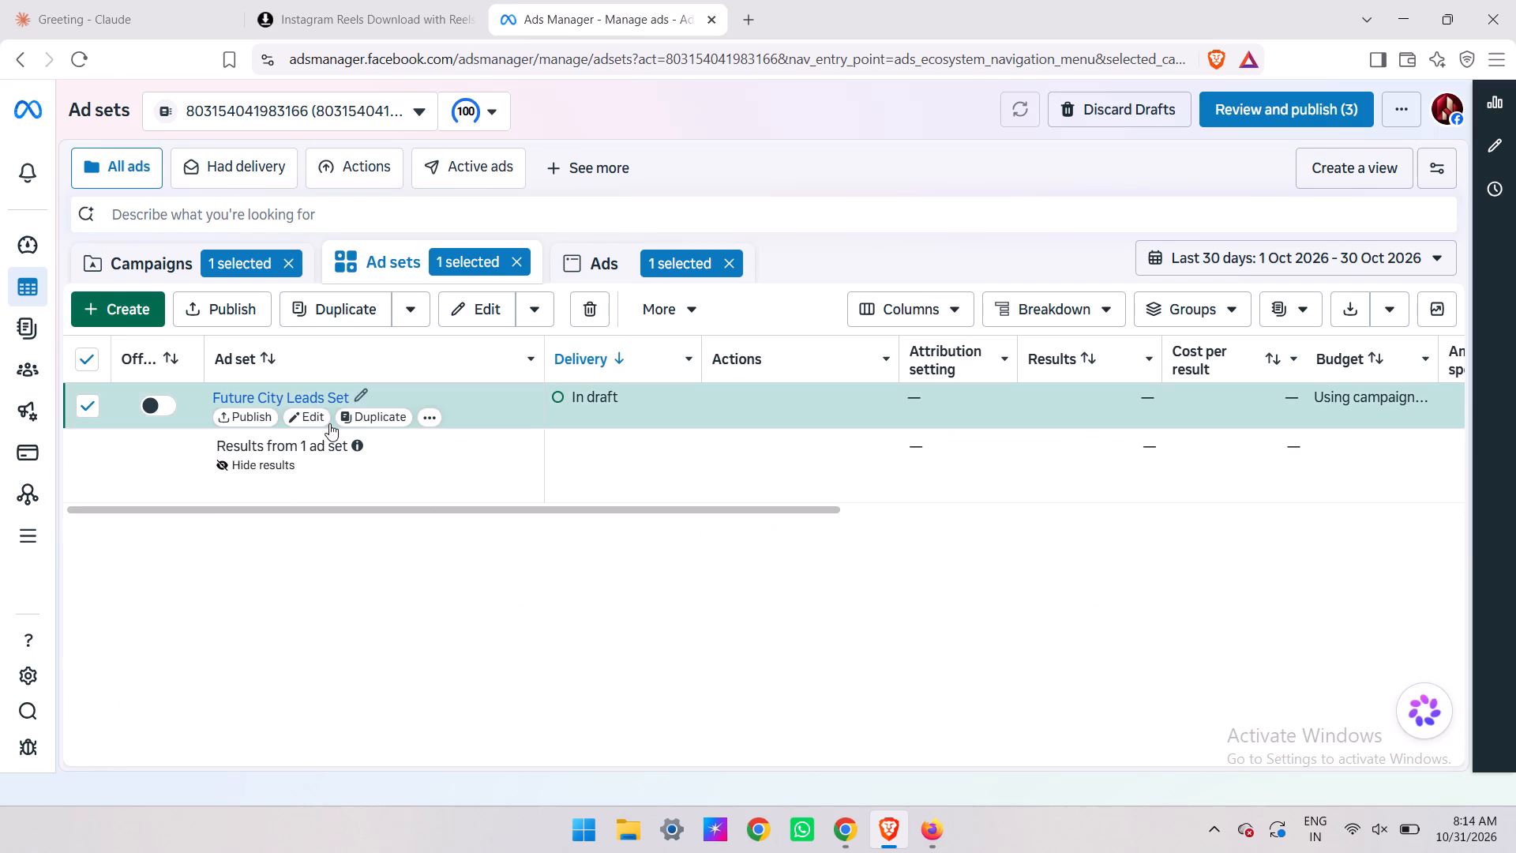
{"action": "left_click", "coordinate": [307, 420]}
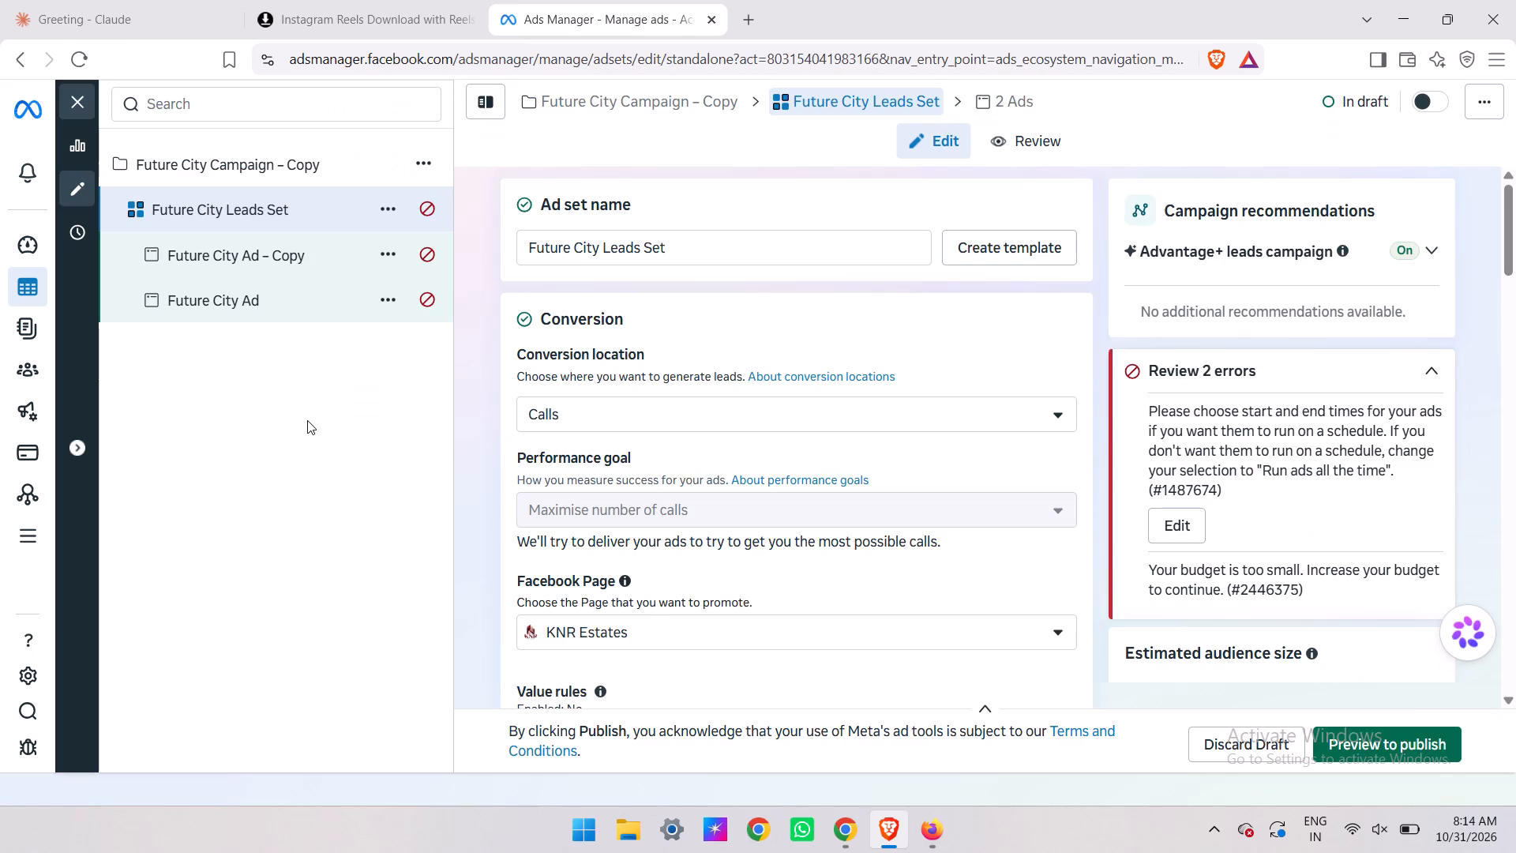
Review the listed errors and estimated audience size for Future City Leads Set.
{"action": "scroll", "coordinate": [1233, 447], "scroll_direction": "down", "scroll_amount": 1}
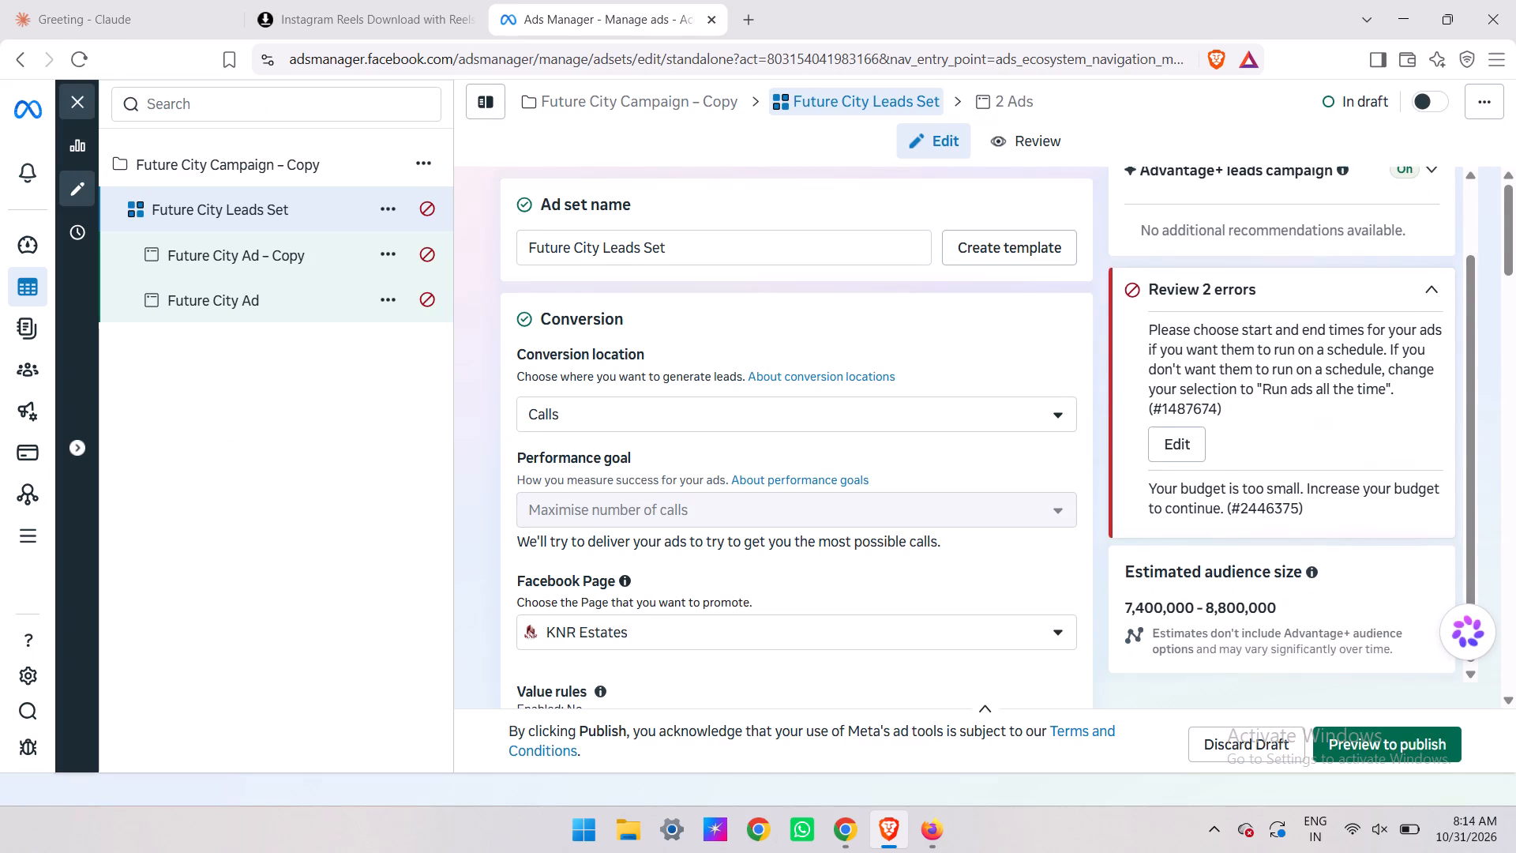
{"action": "scroll", "coordinate": [1233, 447], "scroll_direction": "down", "scroll_amount": 4}
{"action": "scroll", "coordinate": [1233, 447], "scroll_direction": "up", "scroll_amount": 6}
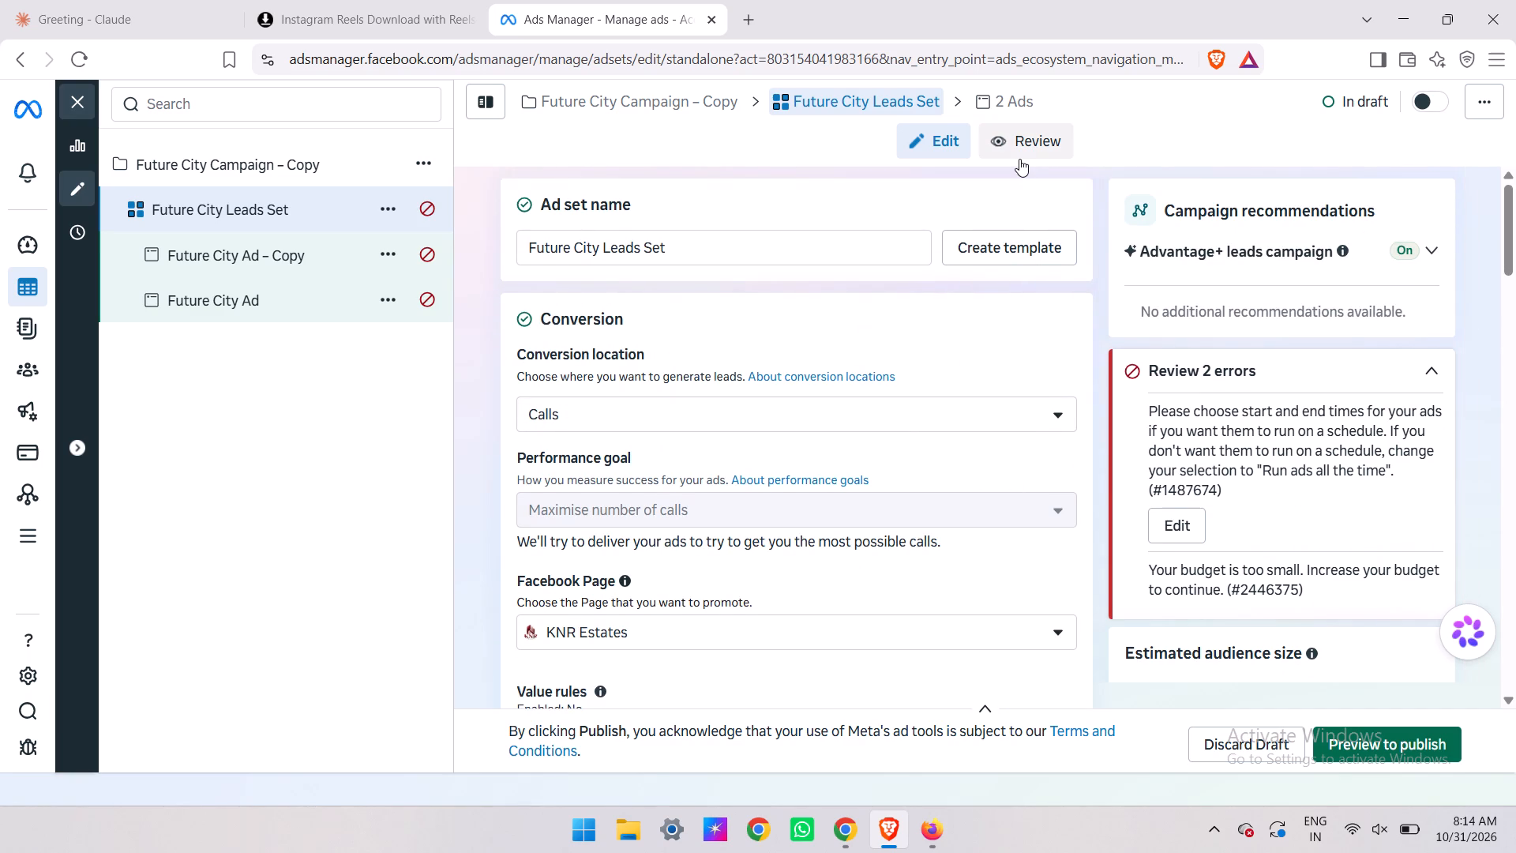
{"action": "left_click", "coordinate": [1476, 94]}
{"action": "left_click", "coordinate": [1043, 111]}
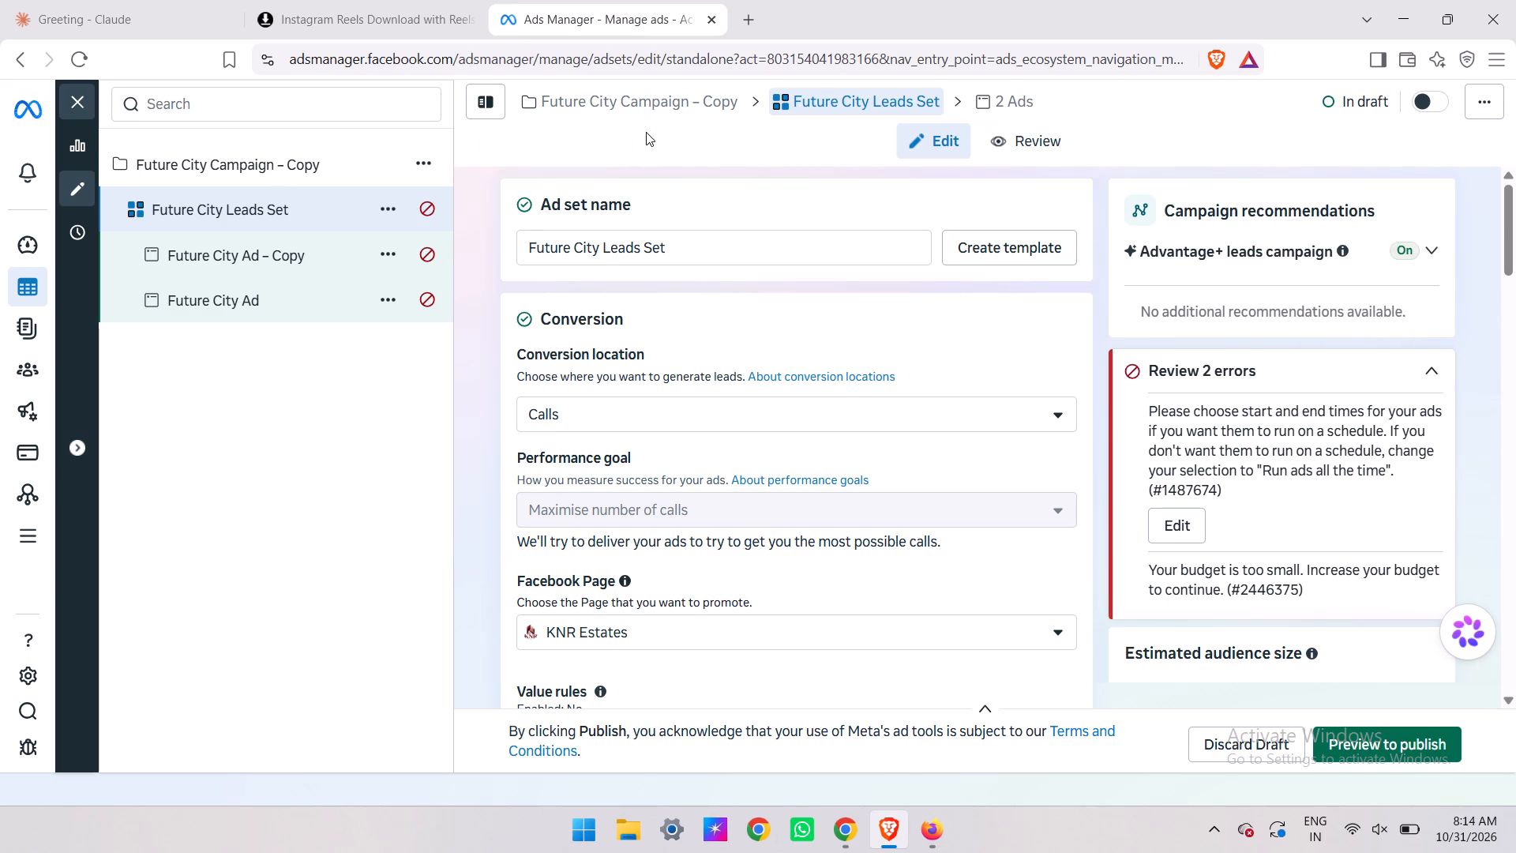
Open the time zone choices in the ad set scheduling of Future City Leads Set.
{"action": "scroll", "coordinate": [707, 475], "scroll_direction": "down", "scroll_amount": 3}
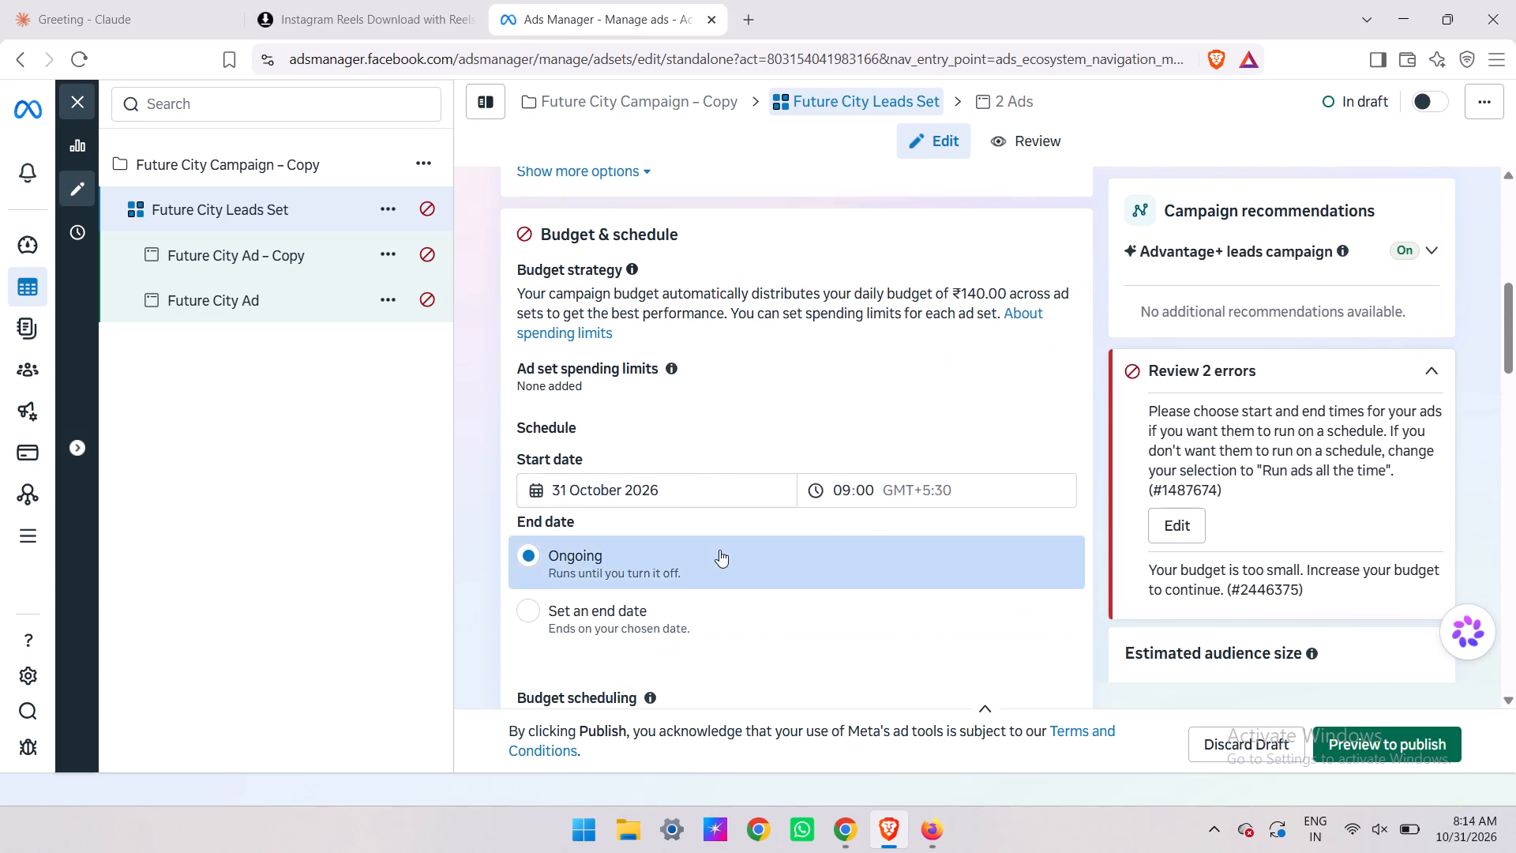
{"action": "scroll", "coordinate": [719, 550], "scroll_direction": "down", "scroll_amount": 1}
{"action": "scroll", "coordinate": [745, 723], "scroll_direction": "down", "scroll_amount": 1}
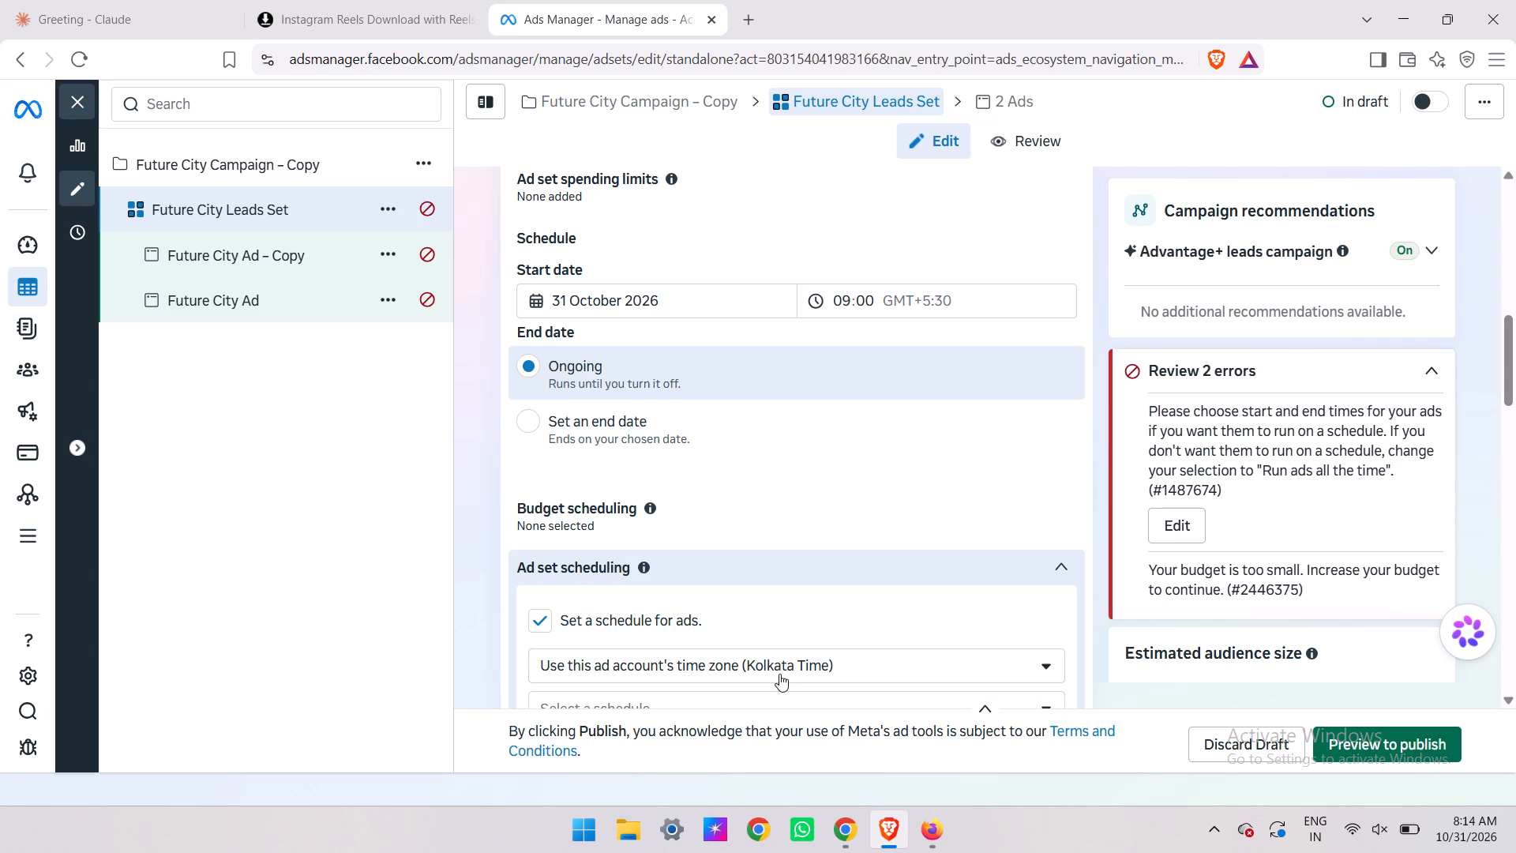
{"action": "left_click", "coordinate": [779, 673]}
{"action": "scroll", "coordinate": [774, 642], "scroll_direction": "down", "scroll_amount": 1}
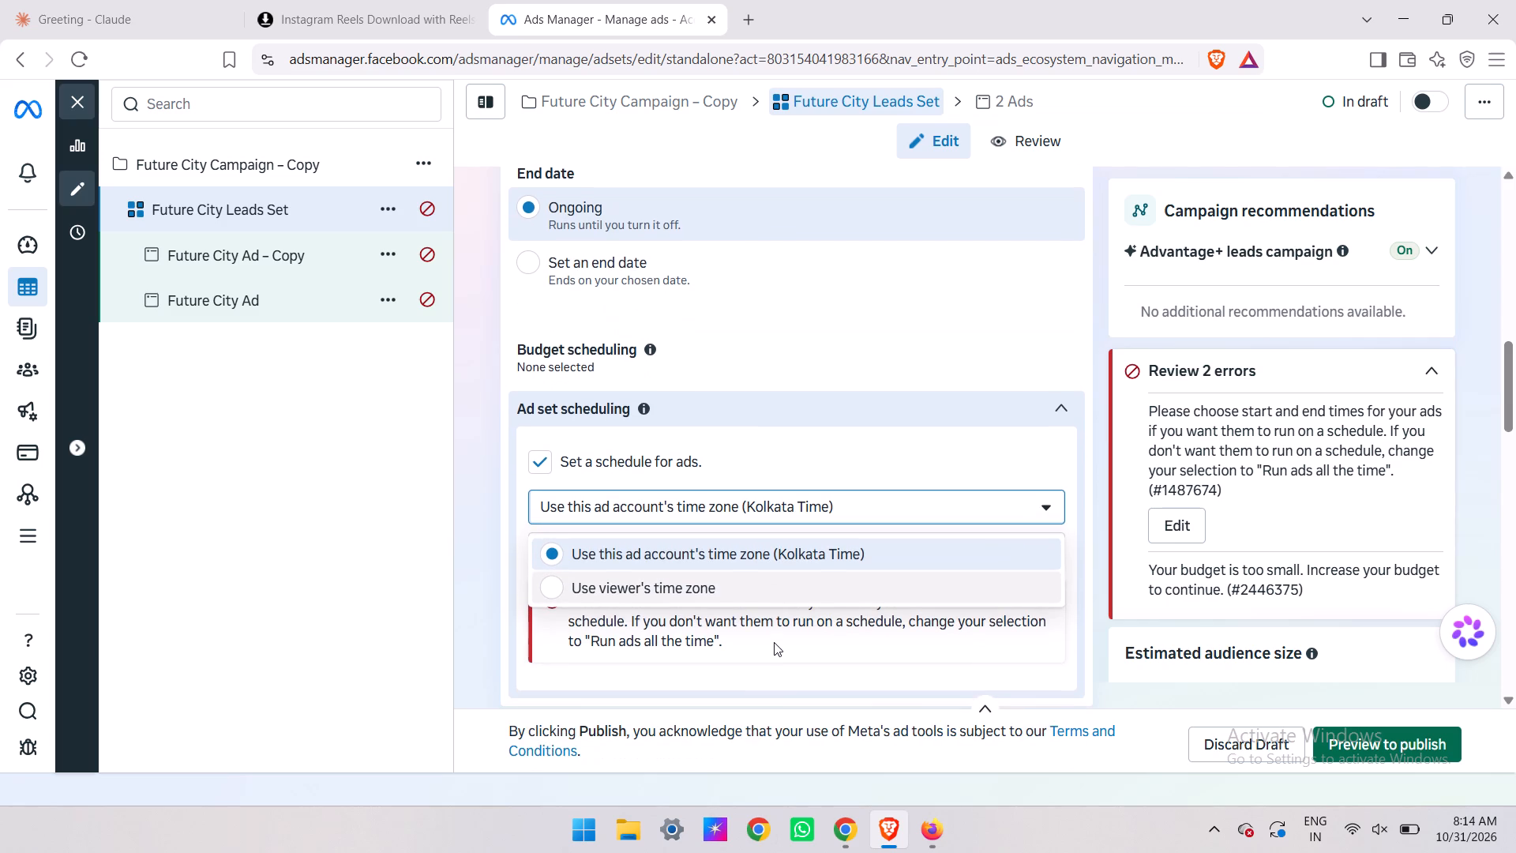
Set the ad schedule of Future City Leads Set to Mon-Fri: 09:00-18:00 in the ad account's time zone (Kolkata Time).
{"action": "left_click", "coordinate": [784, 610]}
{"action": "left_click", "coordinate": [821, 539]}
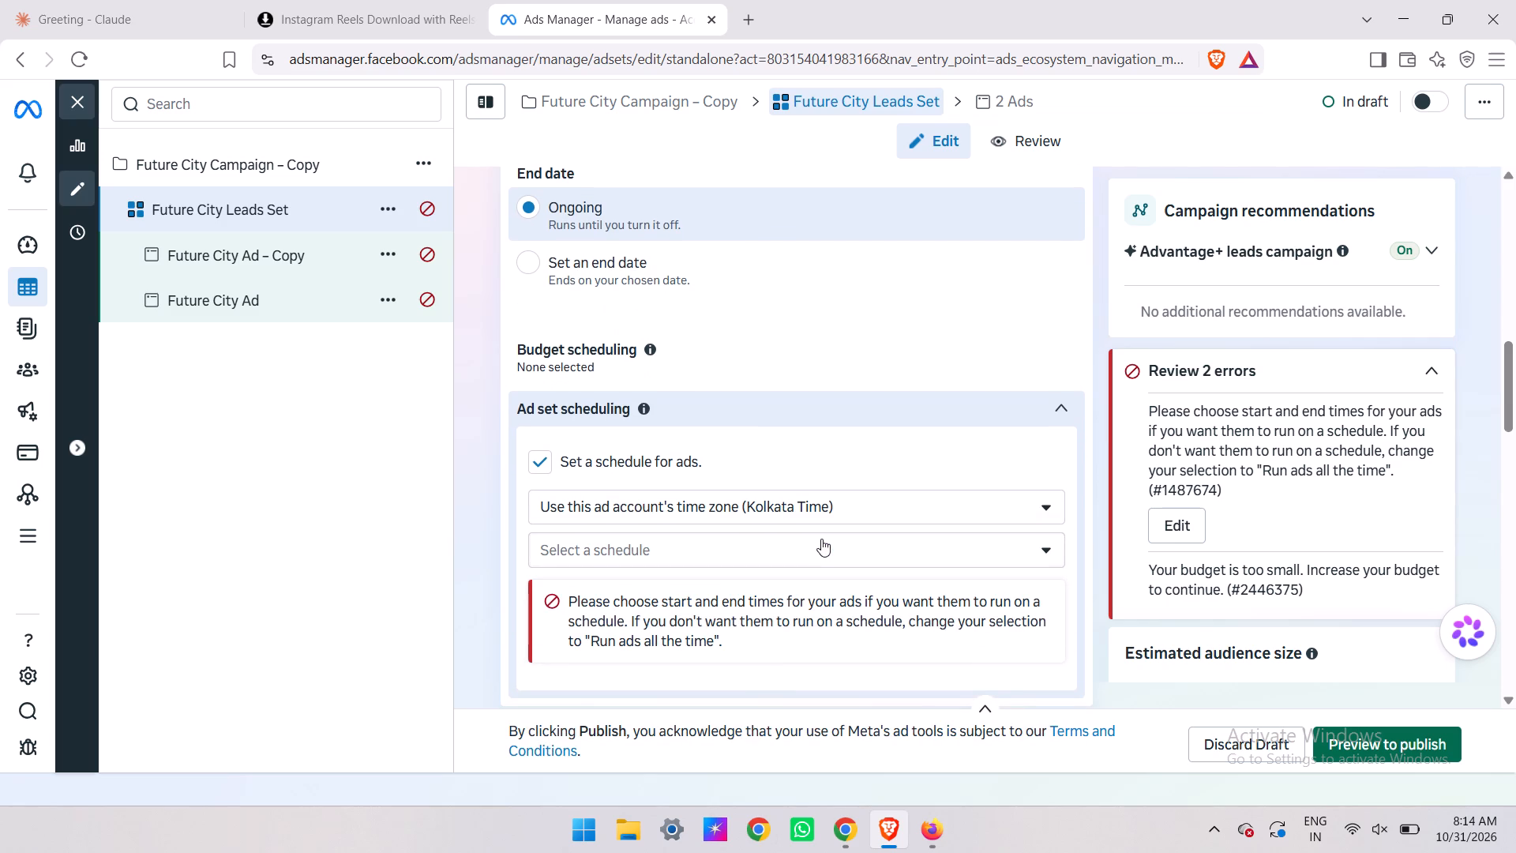
{"action": "left_click", "coordinate": [816, 547]}
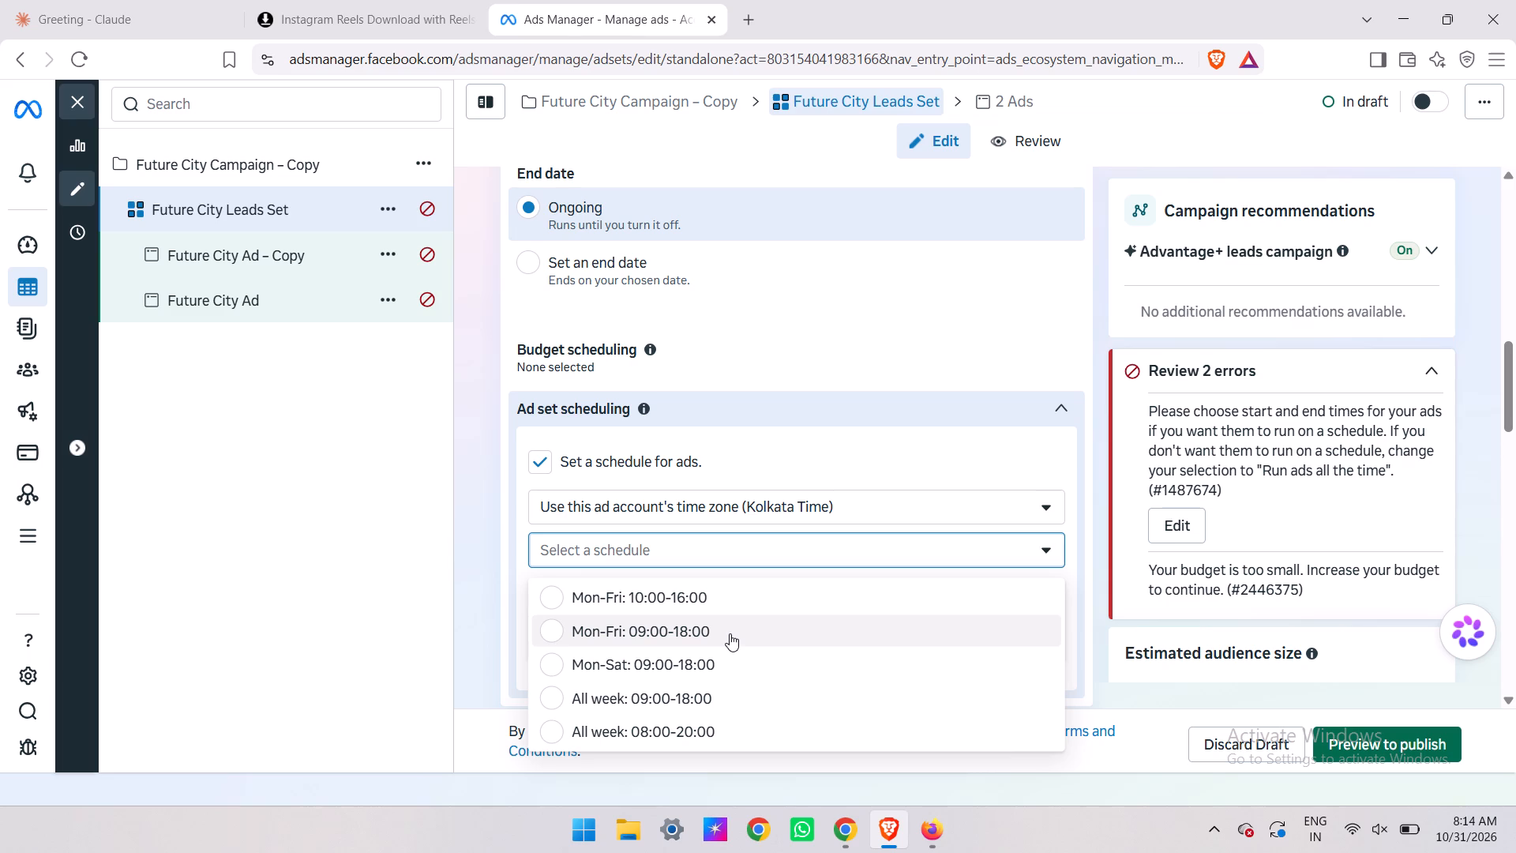
{"action": "left_click", "coordinate": [730, 633]}
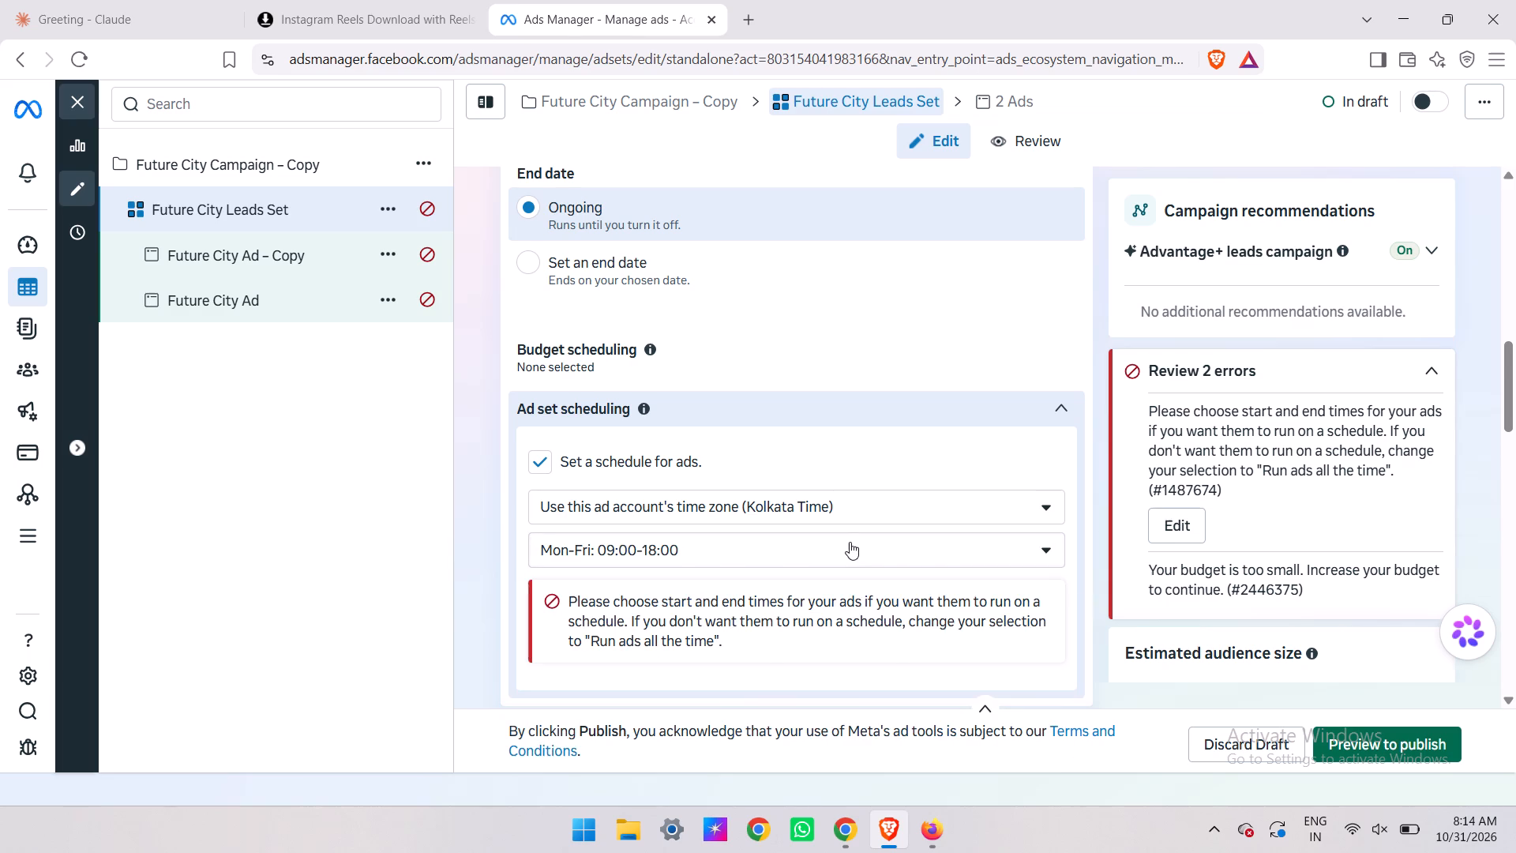
Preview and publish Future City Leads Set with its two ads, declining the suggested budget increase to ₹339.00.
{"action": "scroll", "coordinate": [850, 542], "scroll_direction": "down", "scroll_amount": 1}
{"action": "left_click", "coordinate": [1418, 745]}
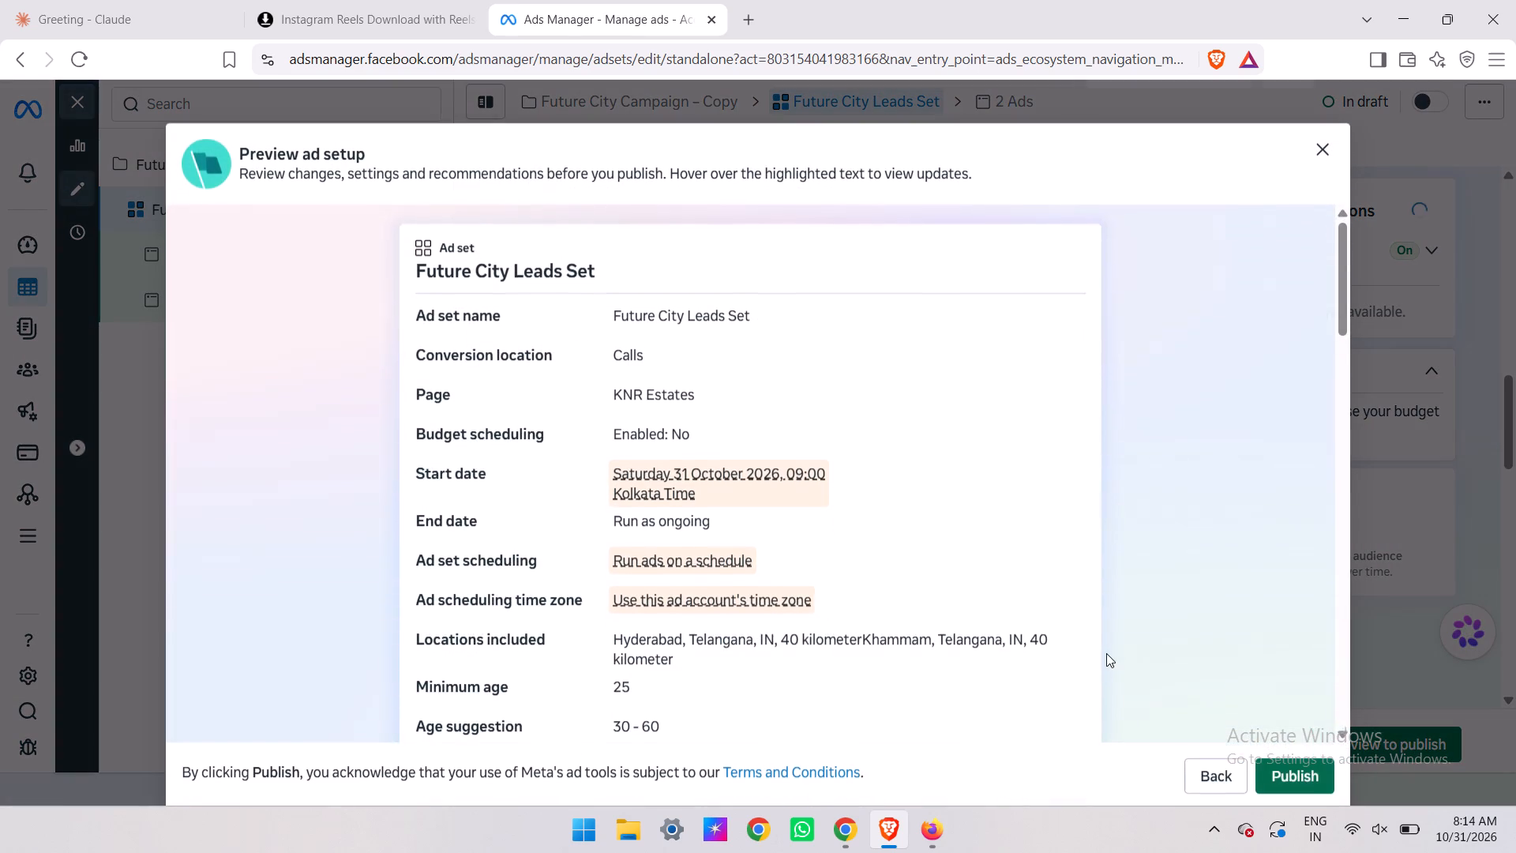
{"action": "scroll", "coordinate": [842, 525], "scroll_direction": "down", "scroll_amount": 4}
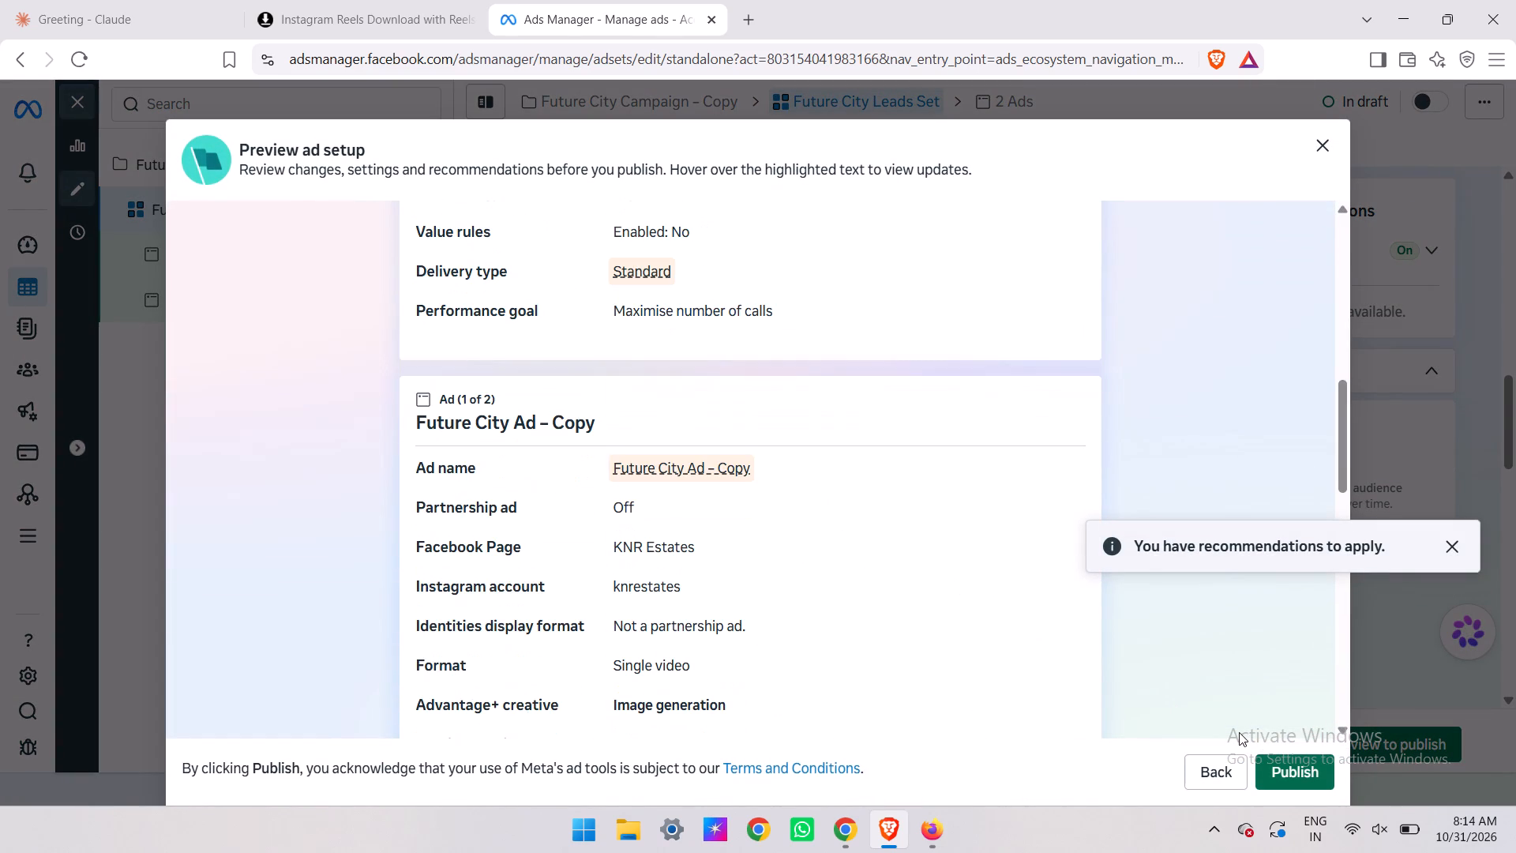
{"action": "left_click", "coordinate": [1295, 770]}
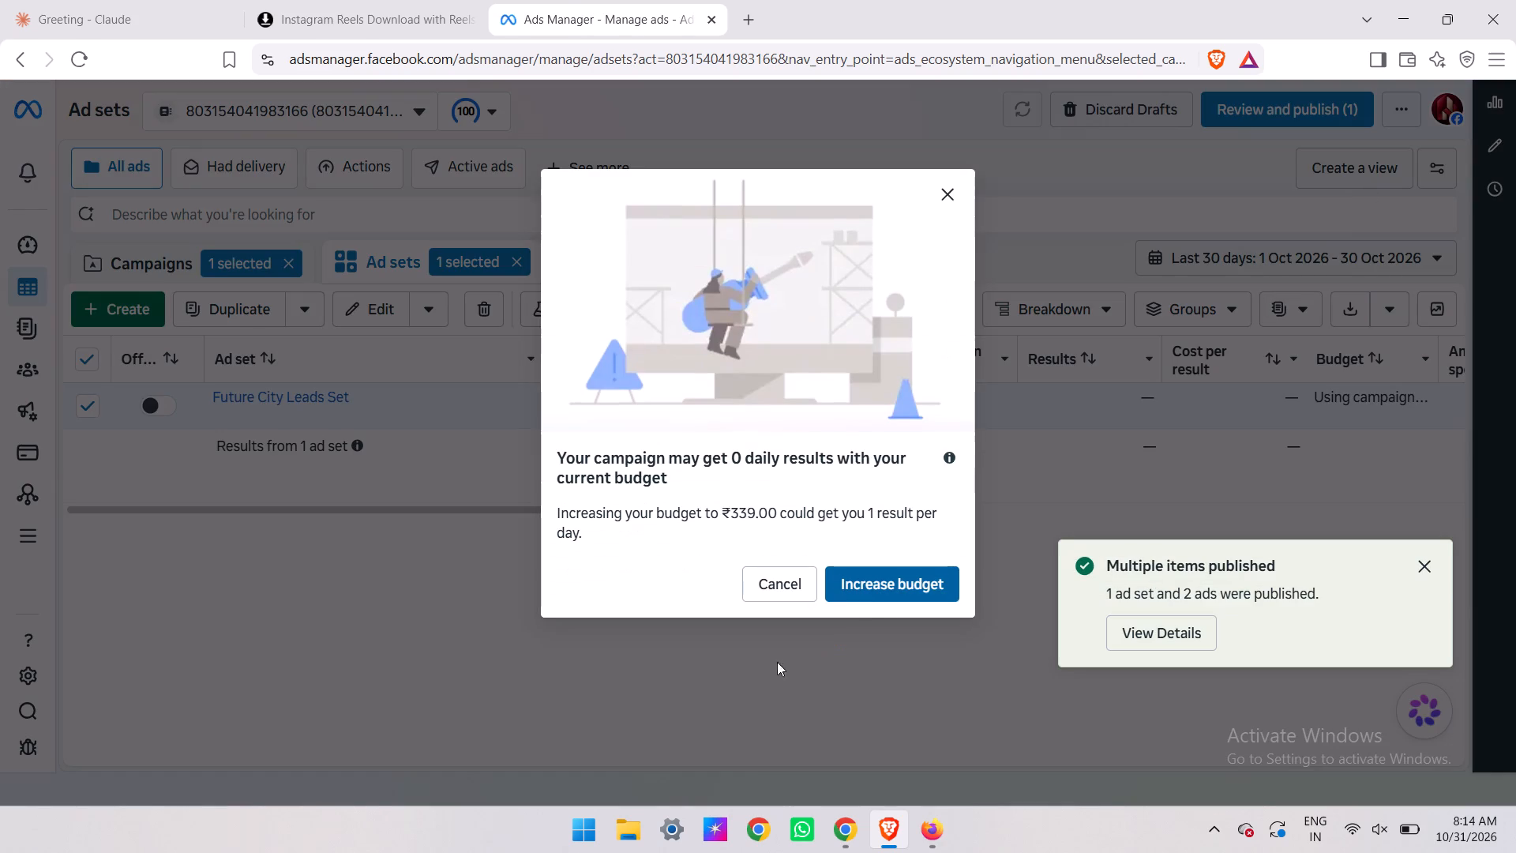
{"action": "left_click", "coordinate": [770, 599]}
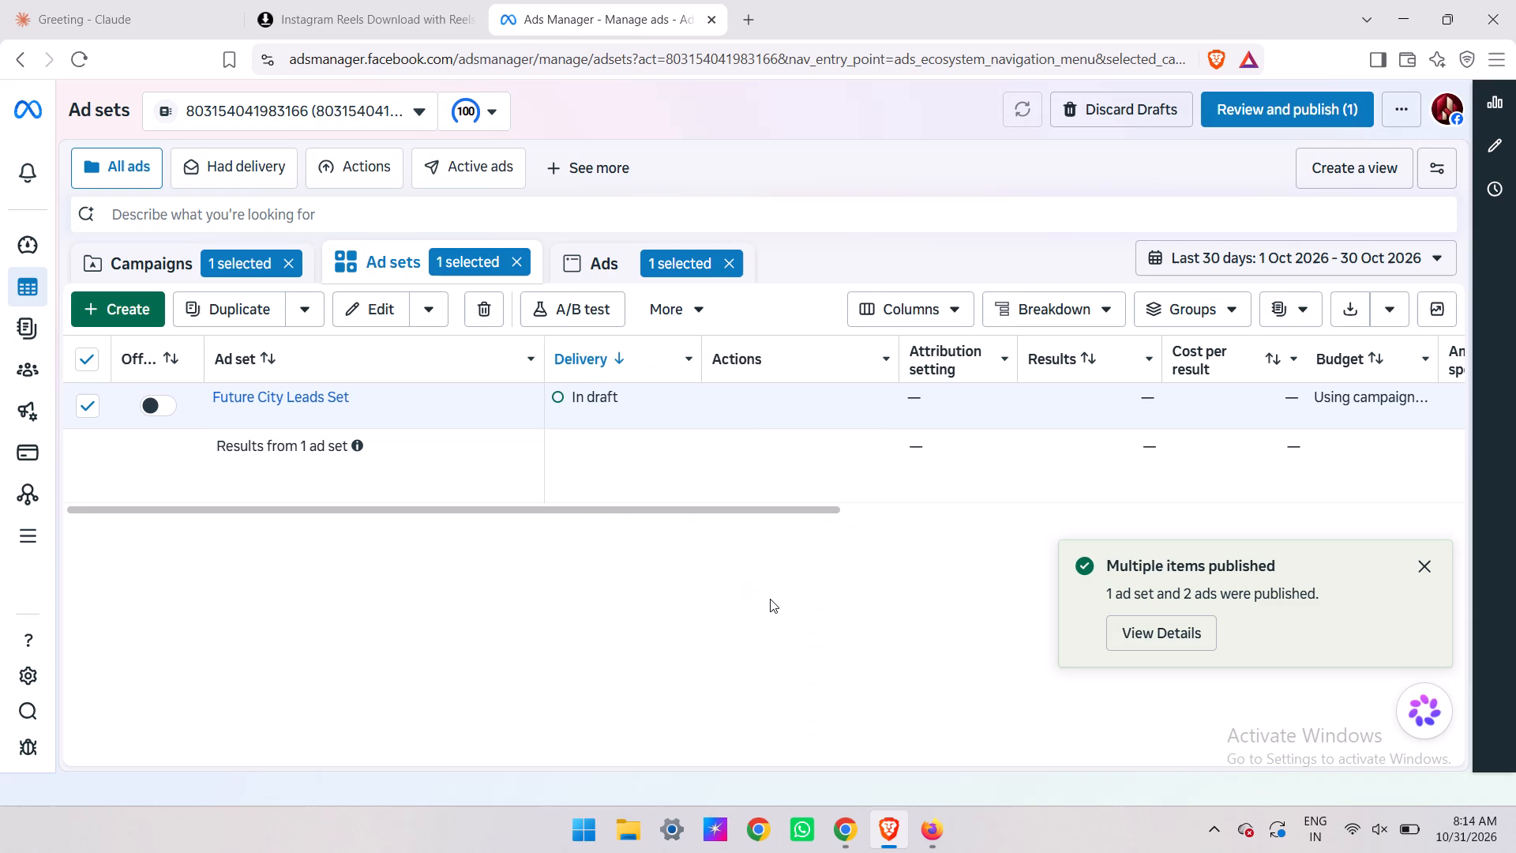
Review and publish the one remaining draft change and dismiss its notification.
{"action": "left_click", "coordinate": [1265, 125]}
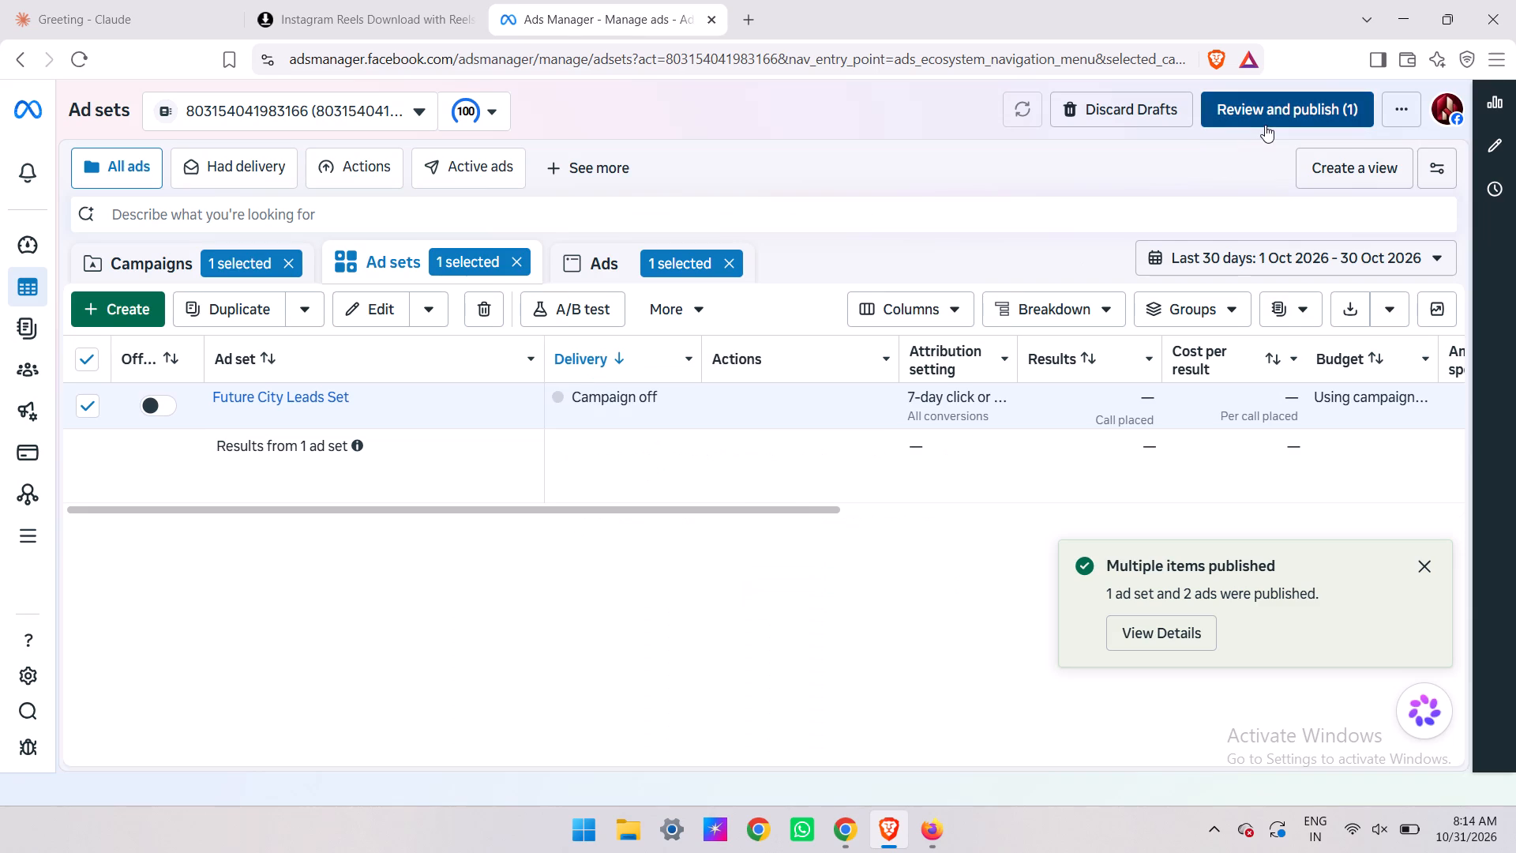
{"action": "left_click", "coordinate": [1078, 532]}
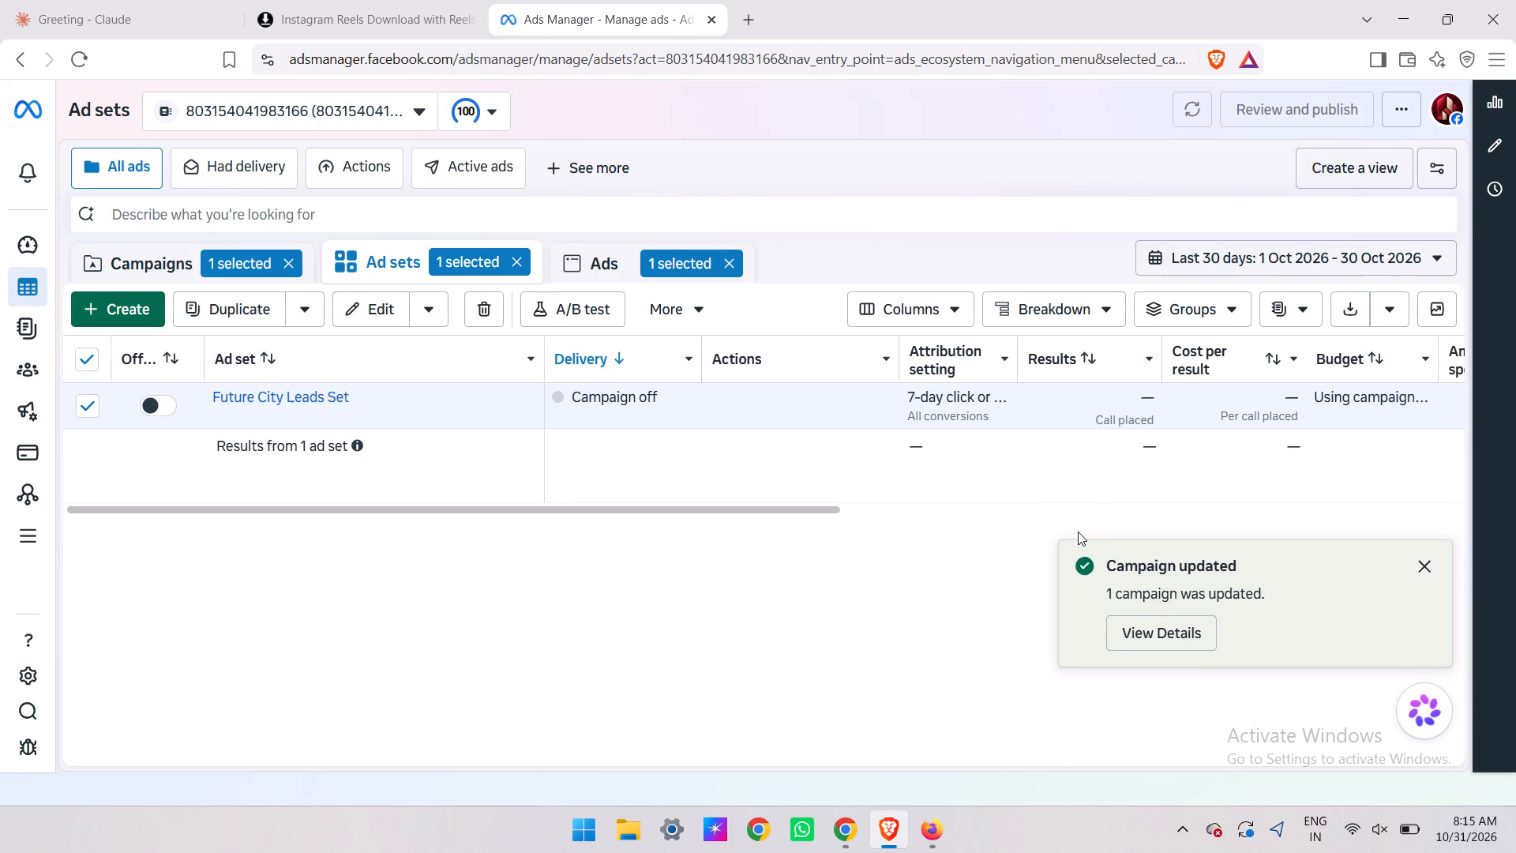
{"action": "left_click", "coordinate": [1418, 566]}
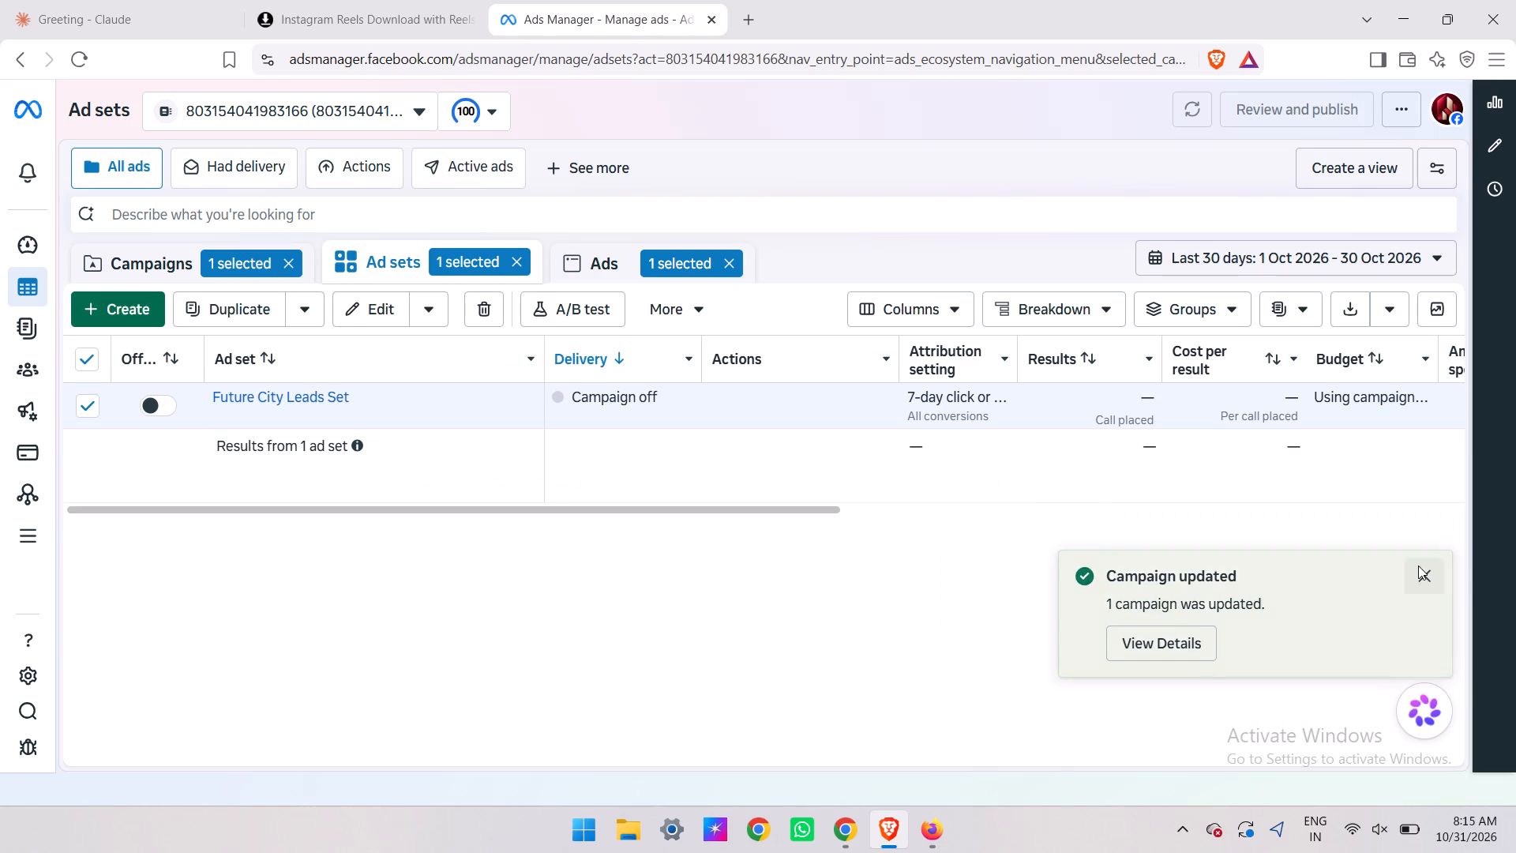
Turn on Future City Leads Set and its campaign, Future City Campaign – Copy.
{"action": "left_click", "coordinate": [157, 408]}
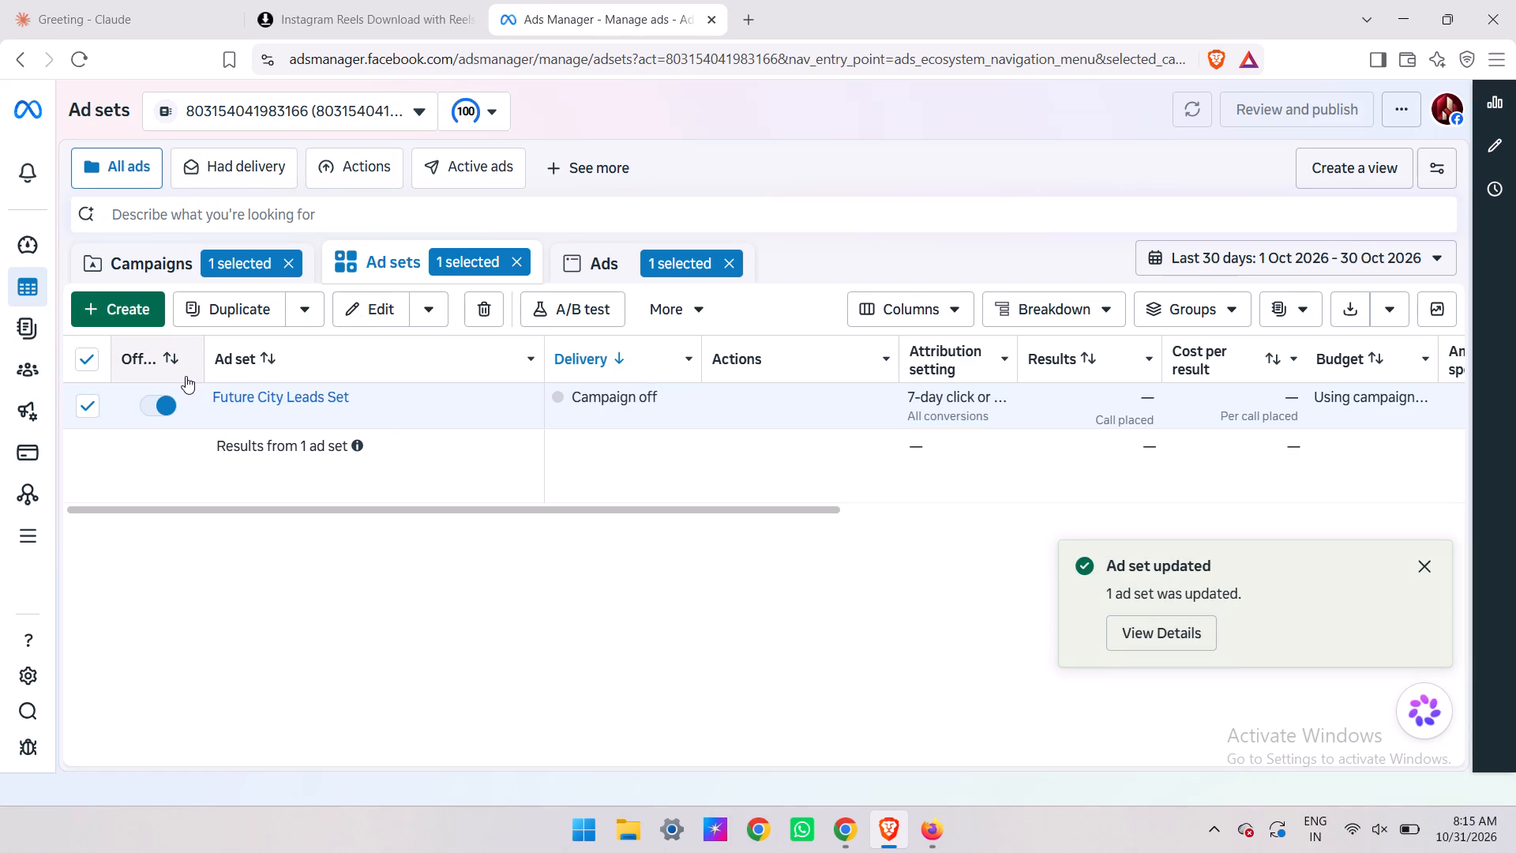
{"action": "left_click", "coordinate": [144, 272]}
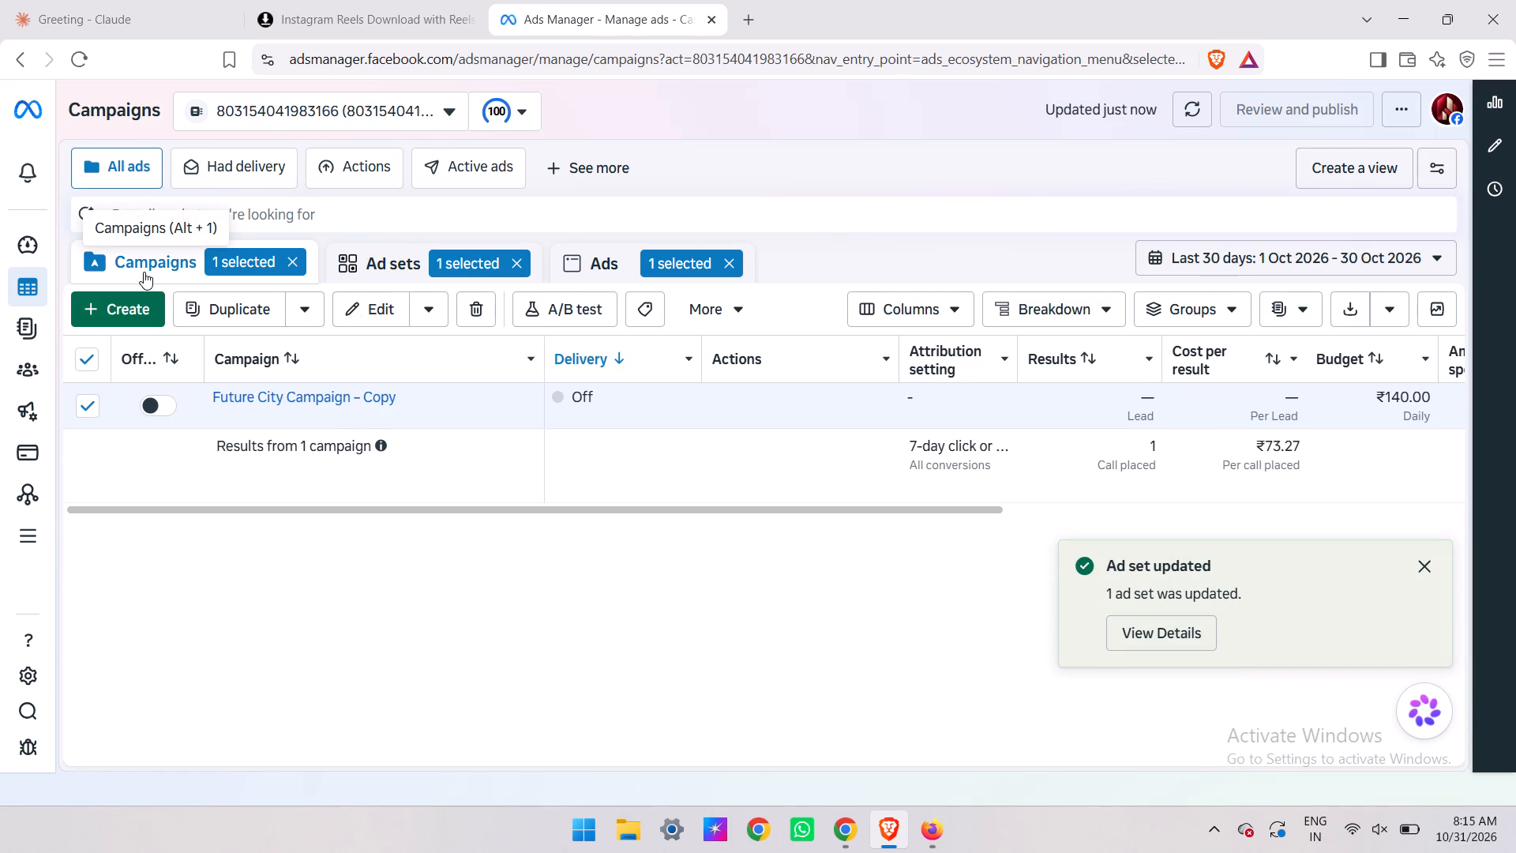
{"action": "left_click", "coordinate": [144, 272]}
{"action": "left_click", "coordinate": [155, 415]}
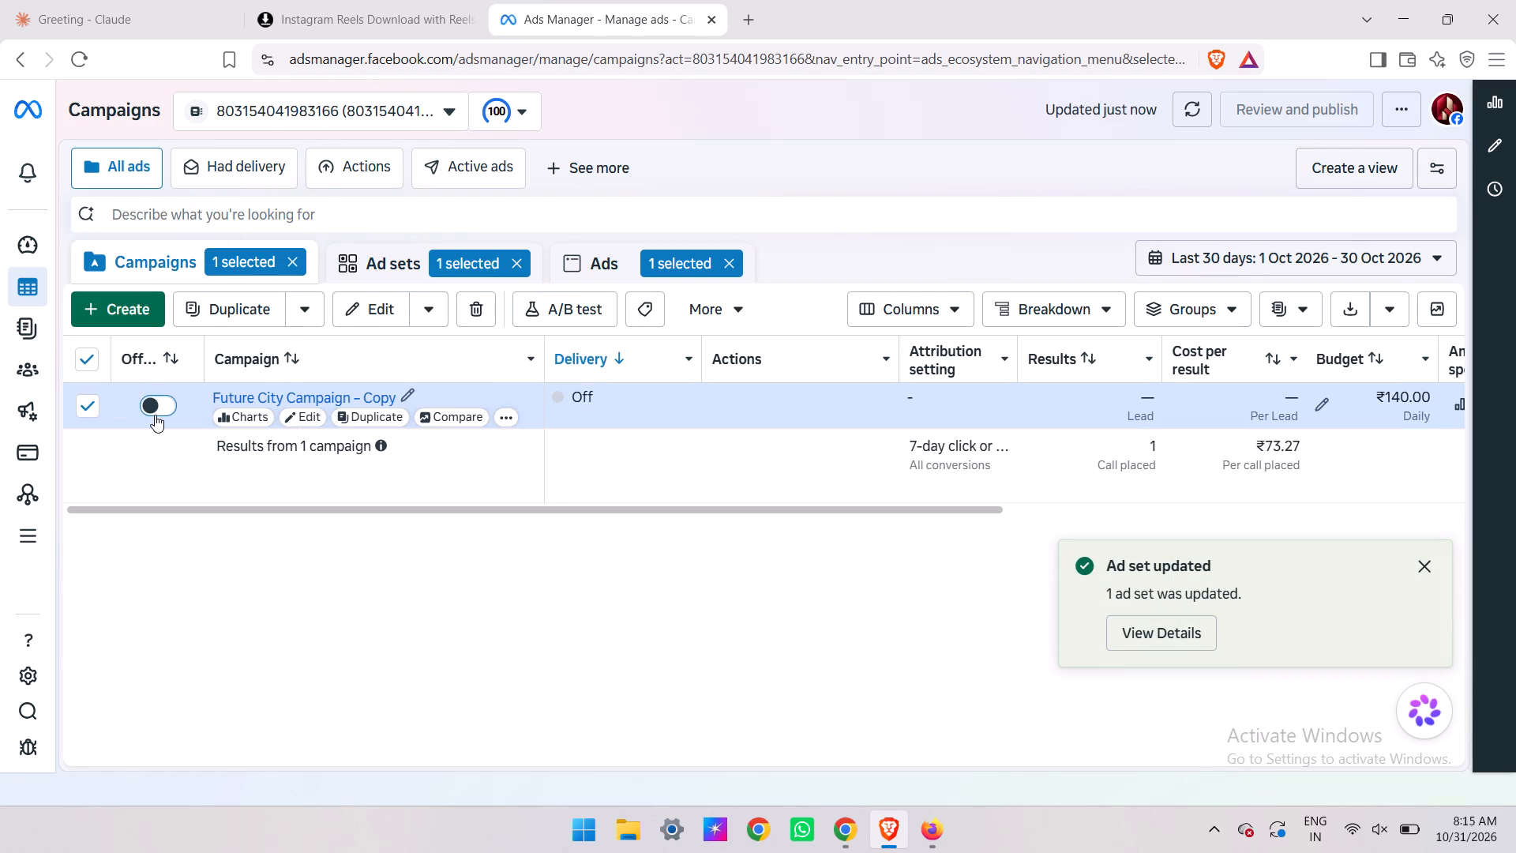
Go down to the ads of Future City Leads Set and turn on both Future City Ad and Future City Ad – Copy.
{"action": "left_click", "coordinate": [298, 395]}
{"action": "left_click", "coordinate": [298, 395]}
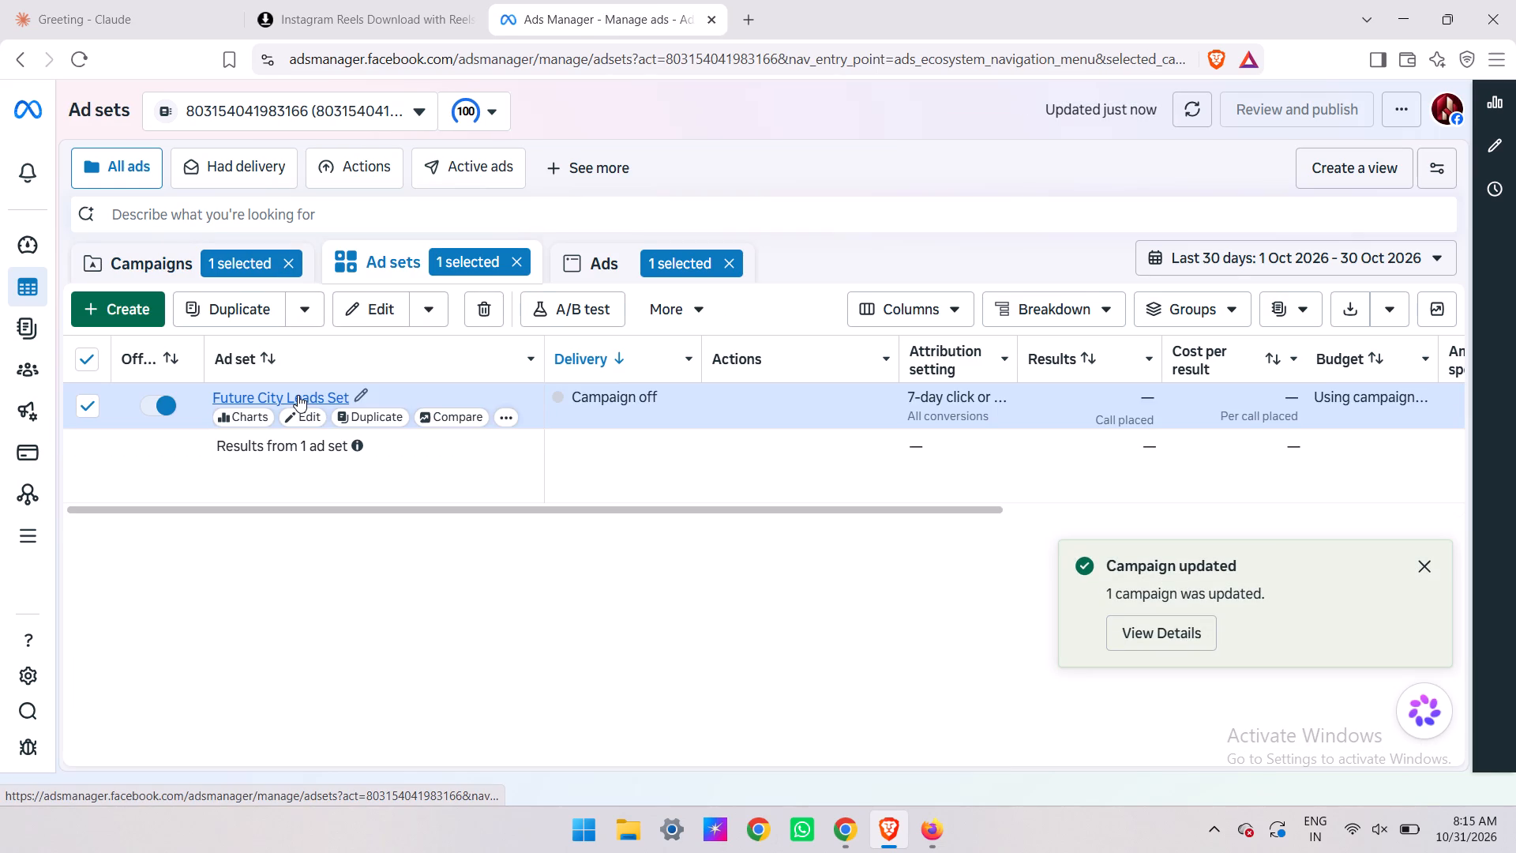
{"action": "left_click", "coordinate": [158, 411]}
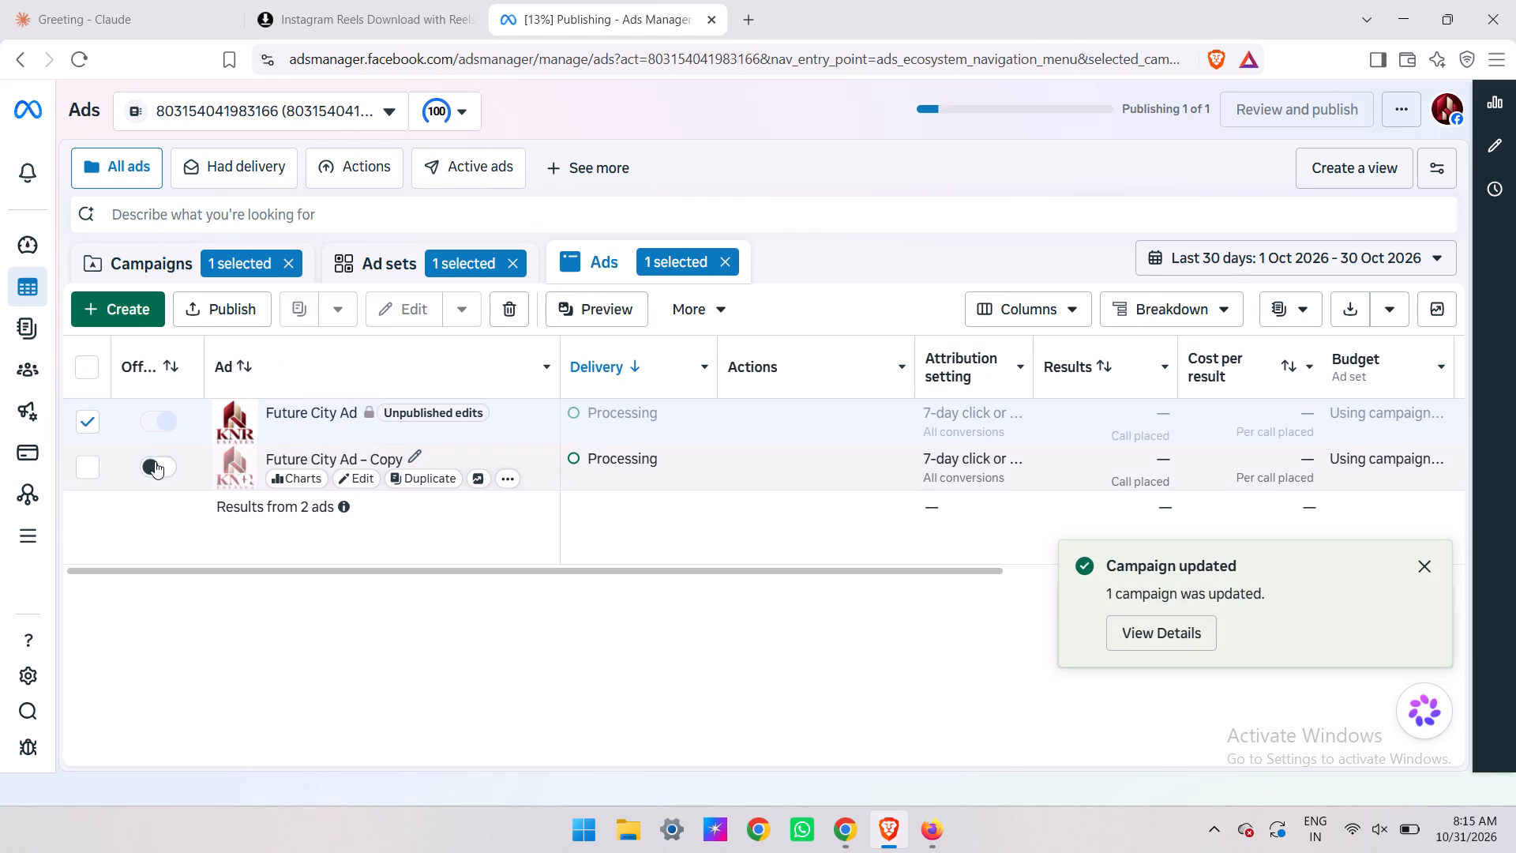
{"action": "left_click", "coordinate": [155, 461]}
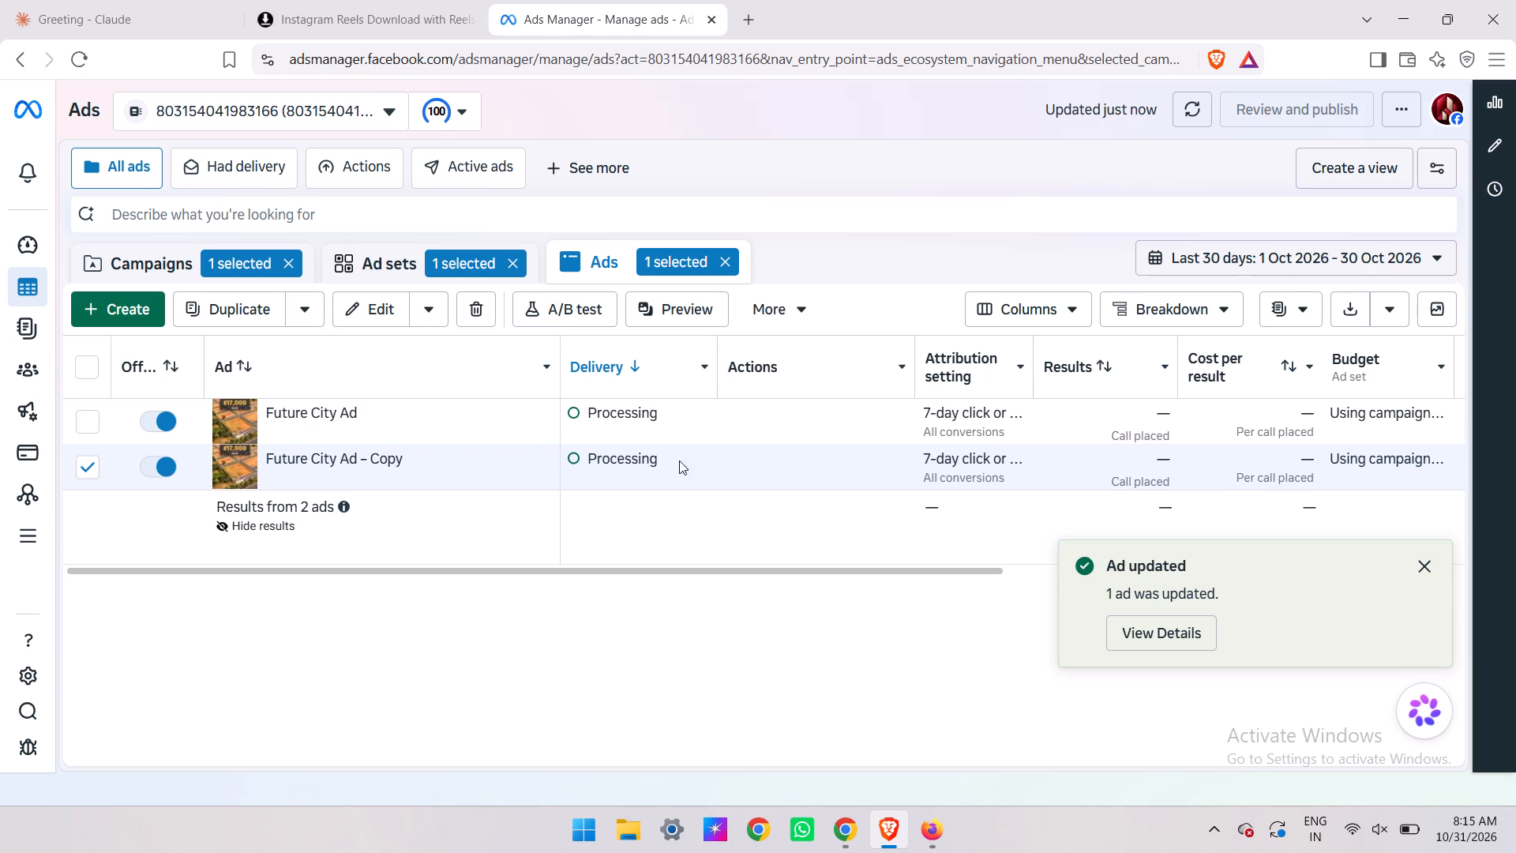
{"action": "left_click", "coordinate": [1416, 574]}
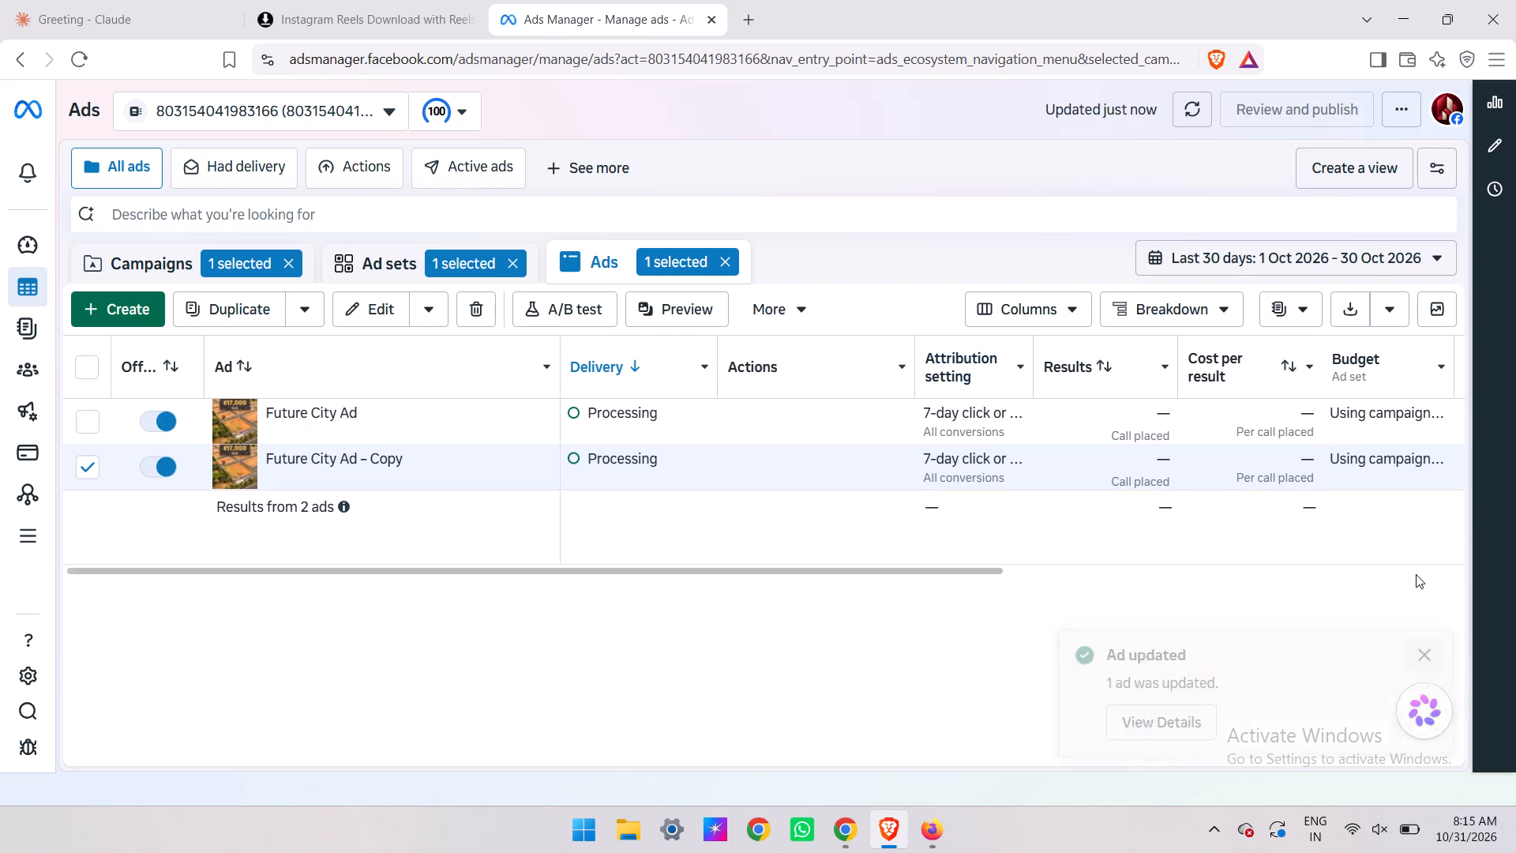